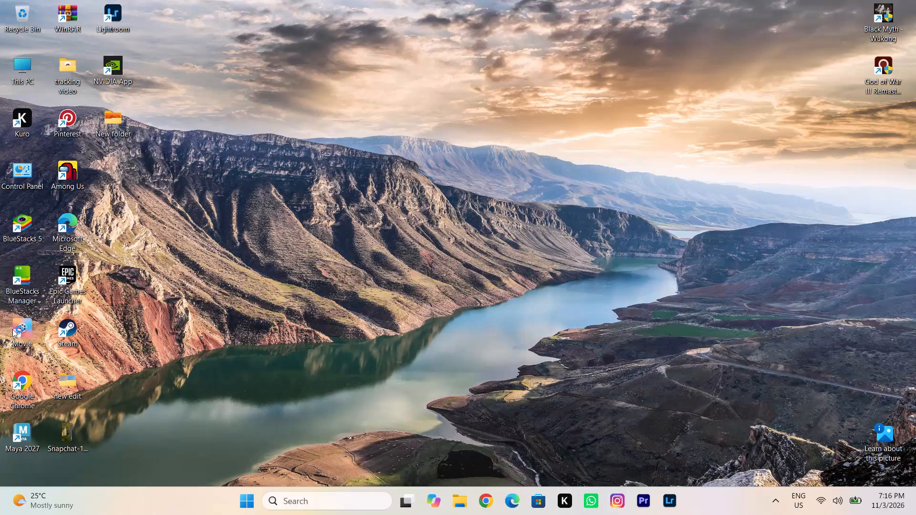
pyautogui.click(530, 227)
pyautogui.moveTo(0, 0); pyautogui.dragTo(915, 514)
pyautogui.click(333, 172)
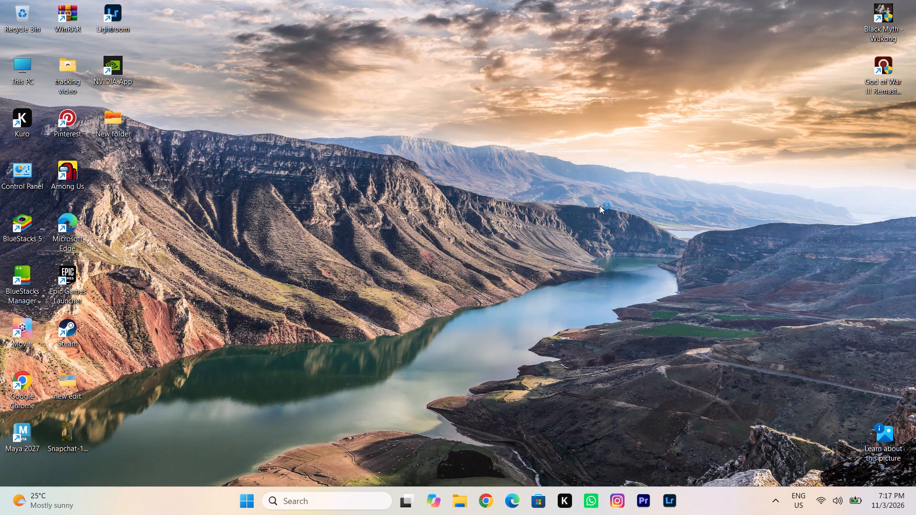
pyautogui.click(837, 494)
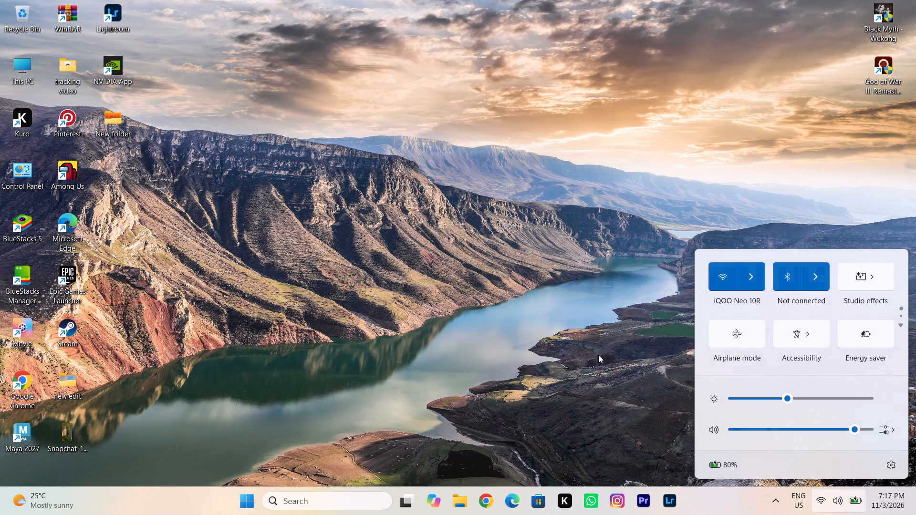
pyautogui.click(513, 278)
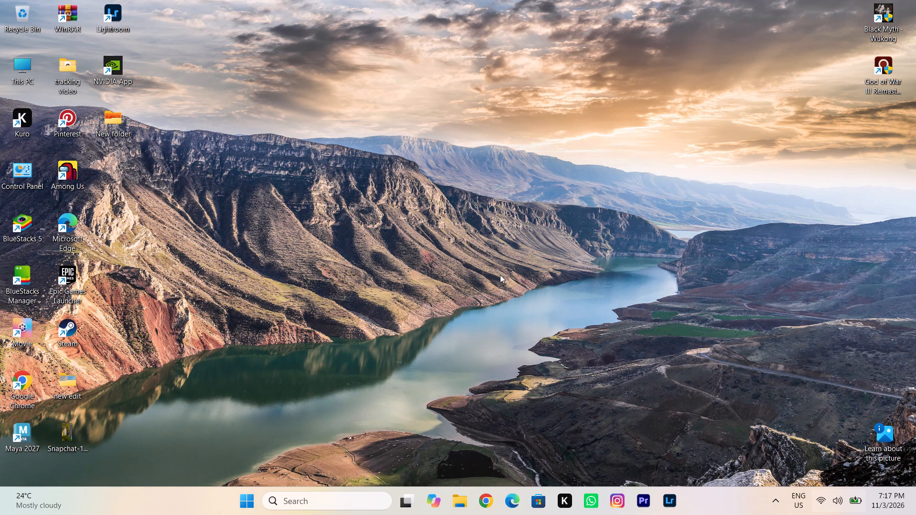
# Play video_20261029_132316 from the desktop's tracking video folder and pause it at about 12 seconds to examine the footage.
pyautogui.tripleClick(70, 69)
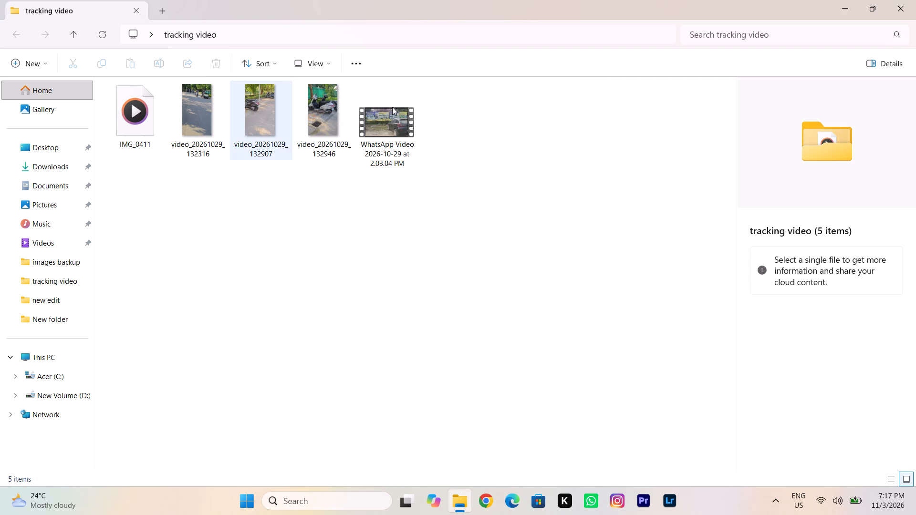
pyautogui.doubleClick(445, 262)
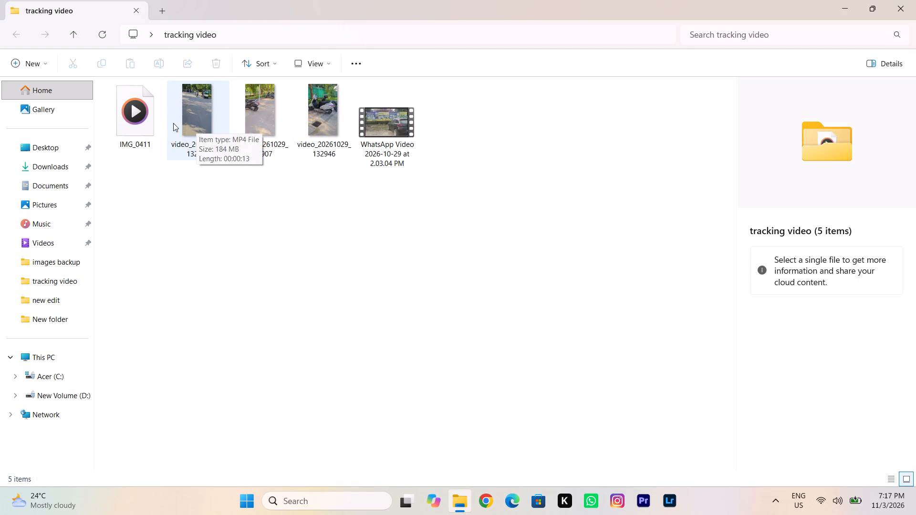
pyautogui.doubleClick(216, 113)
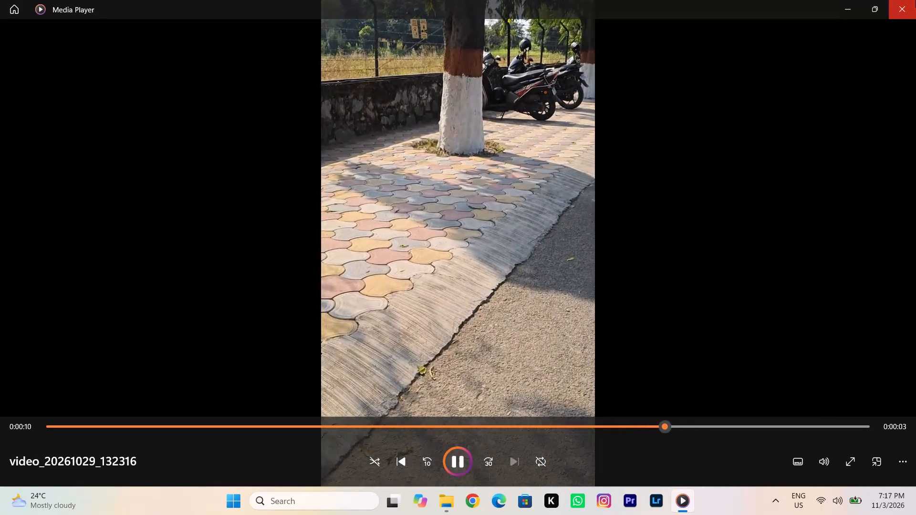
pyautogui.click(631, 212)
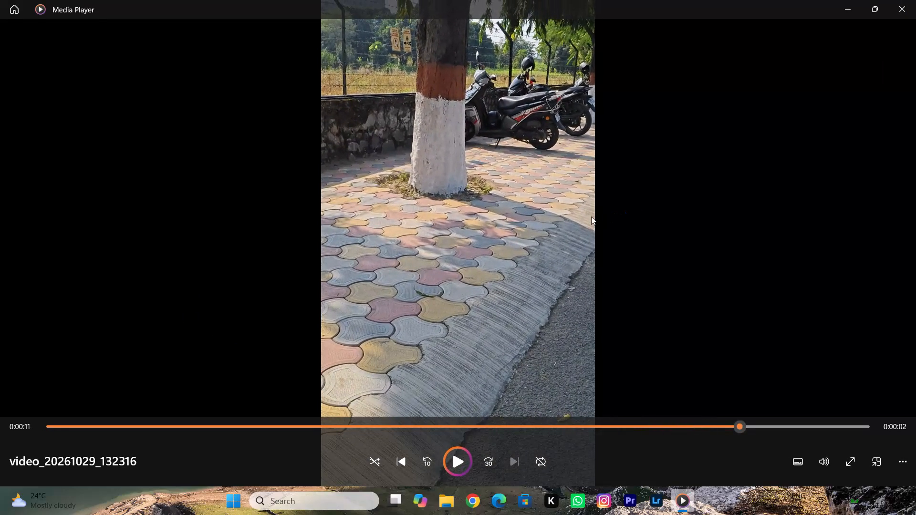
pyautogui.click(591, 216)
pyautogui.click(590, 216)
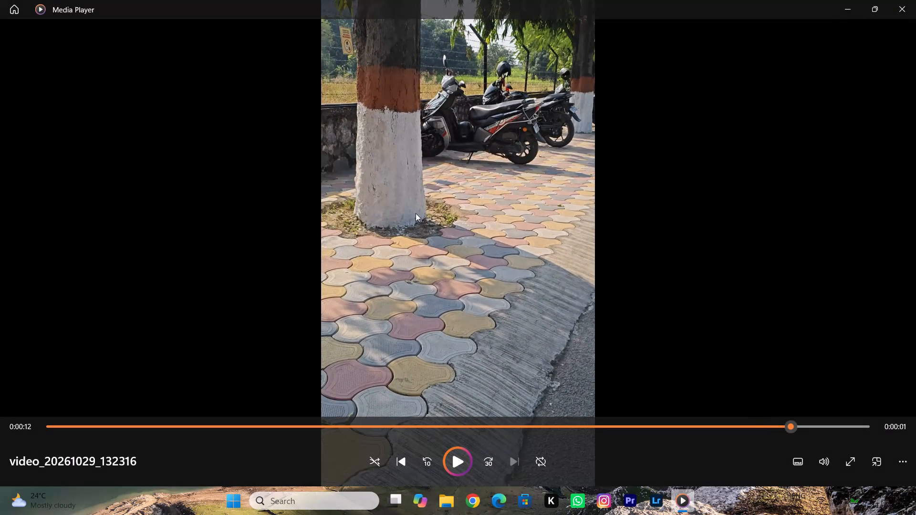
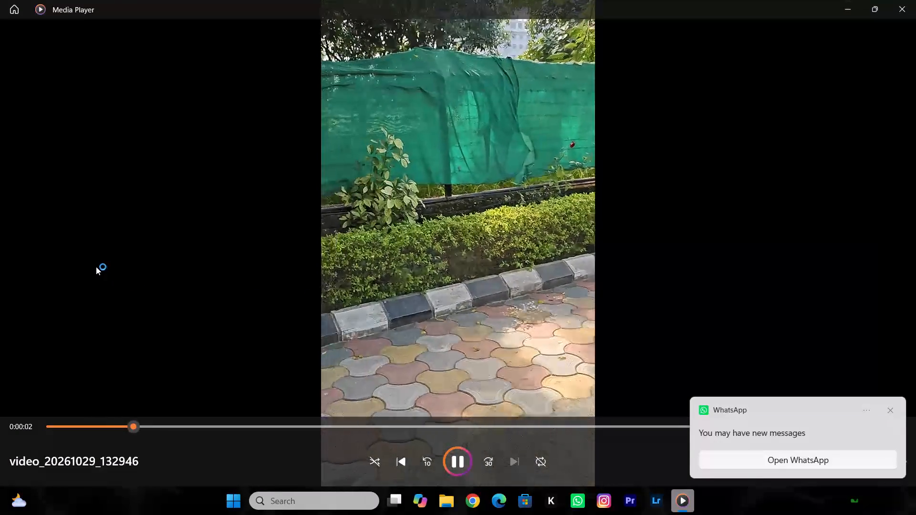
# Close the video_20261029_132946 playback and the tracking video folder window to return to the desktop.
pyautogui.click(915, 0)
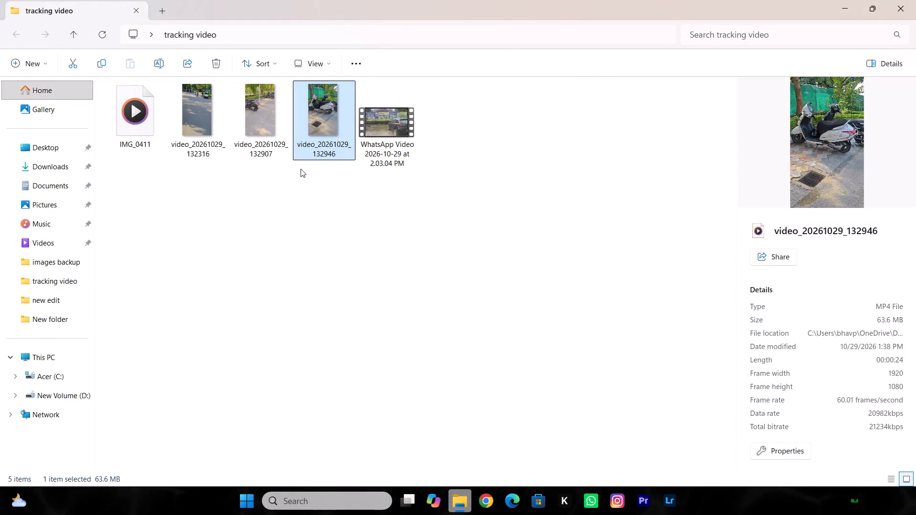
pyautogui.click(915, 0)
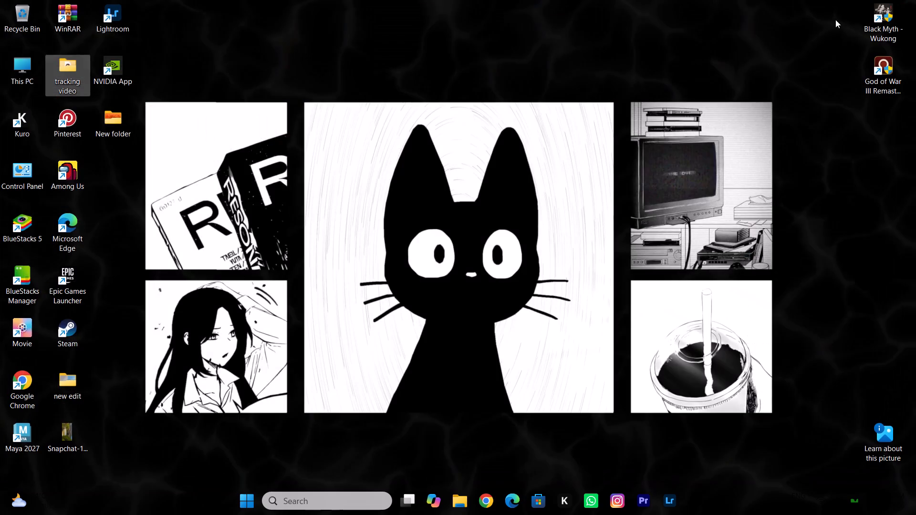
# Open the tracking video folder from the desktop again.
pyautogui.doubleClick(52, 70)
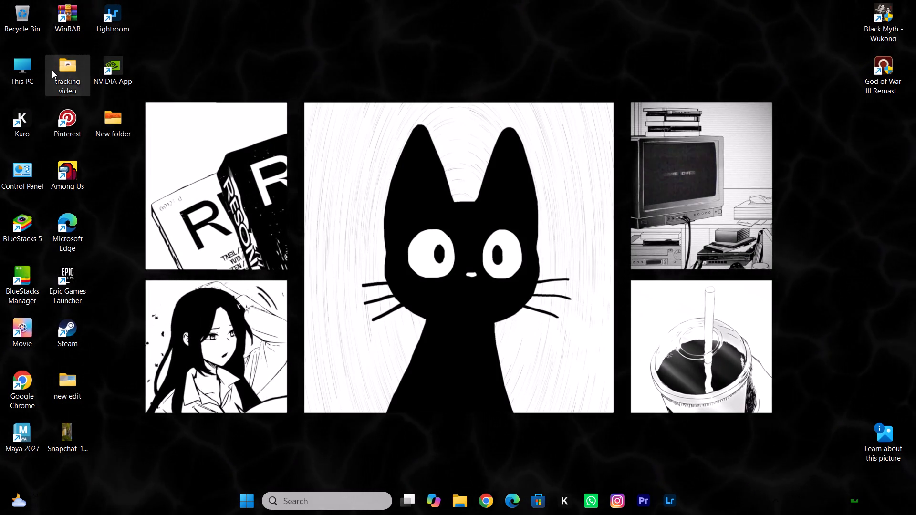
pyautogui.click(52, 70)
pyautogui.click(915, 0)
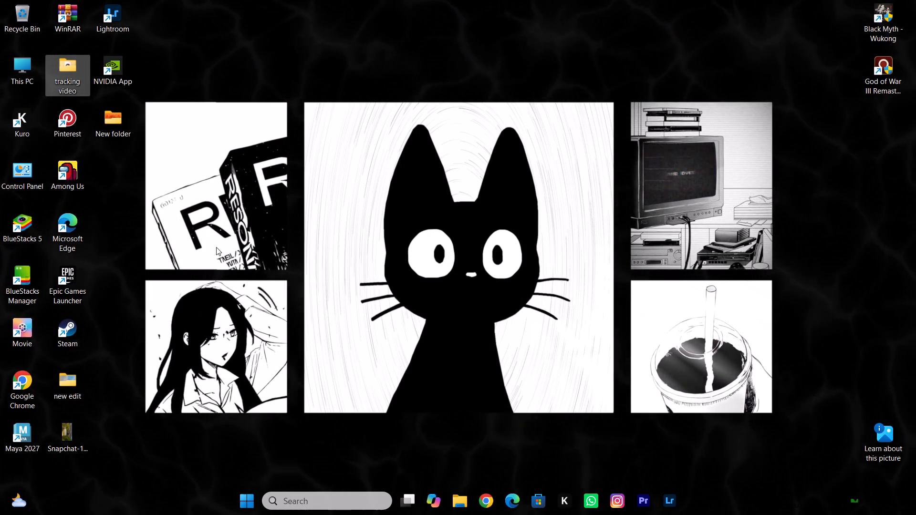
# Launch Adobe After Effects 2026 from the recent searches.
pyautogui.click(324, 501)
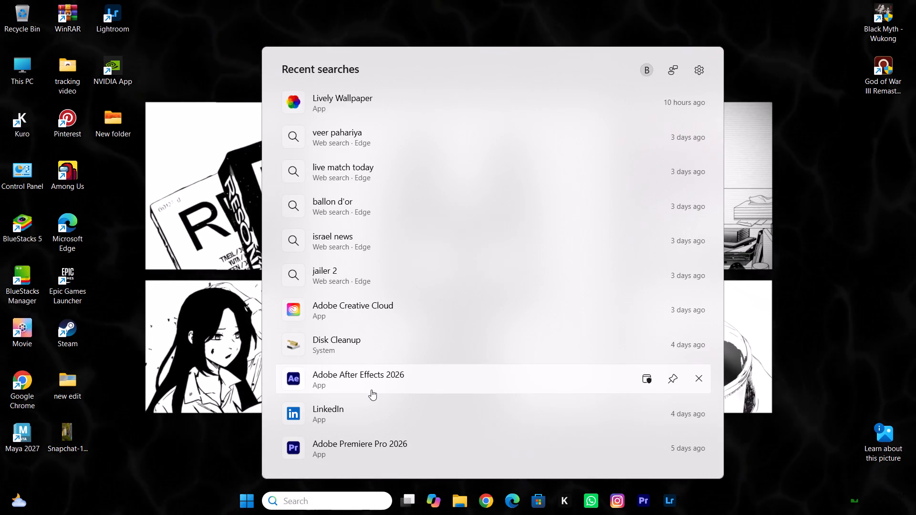
pyautogui.click(371, 390)
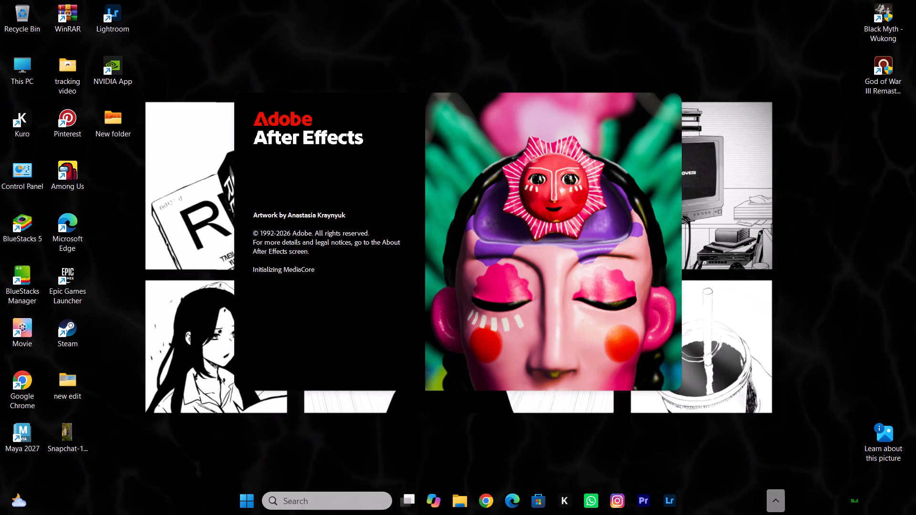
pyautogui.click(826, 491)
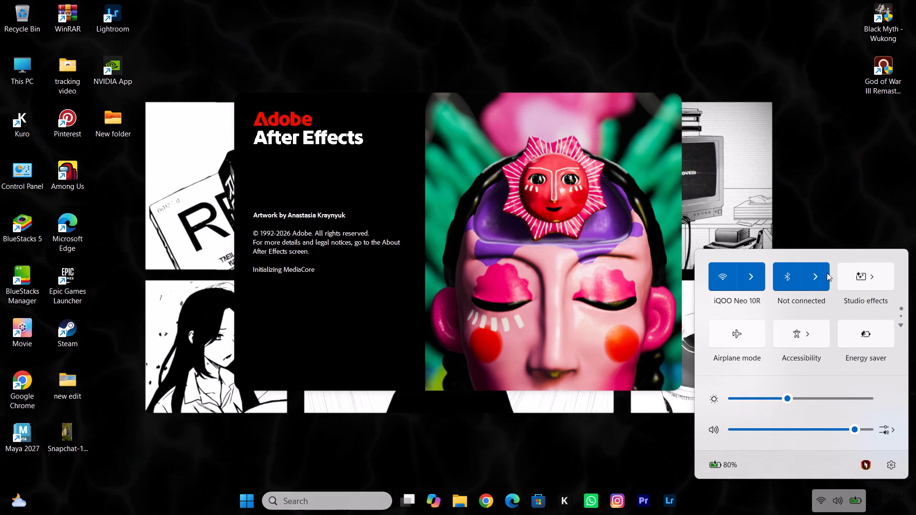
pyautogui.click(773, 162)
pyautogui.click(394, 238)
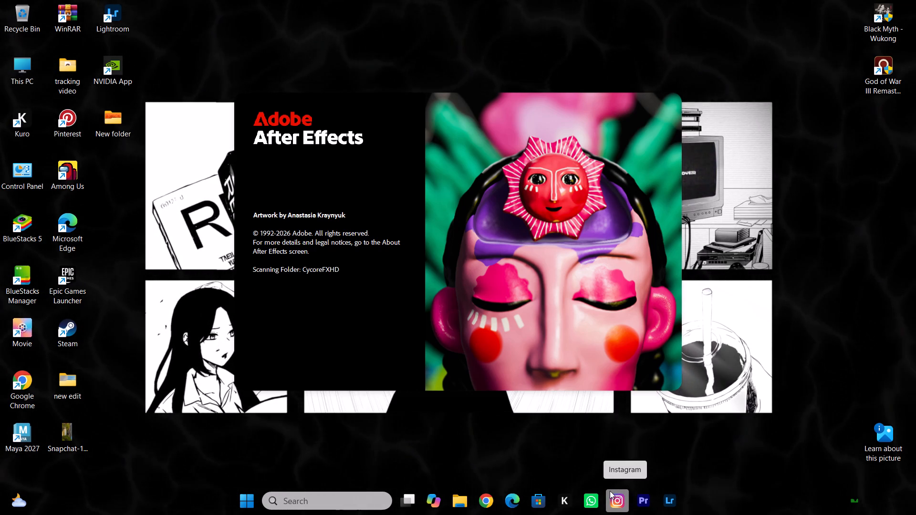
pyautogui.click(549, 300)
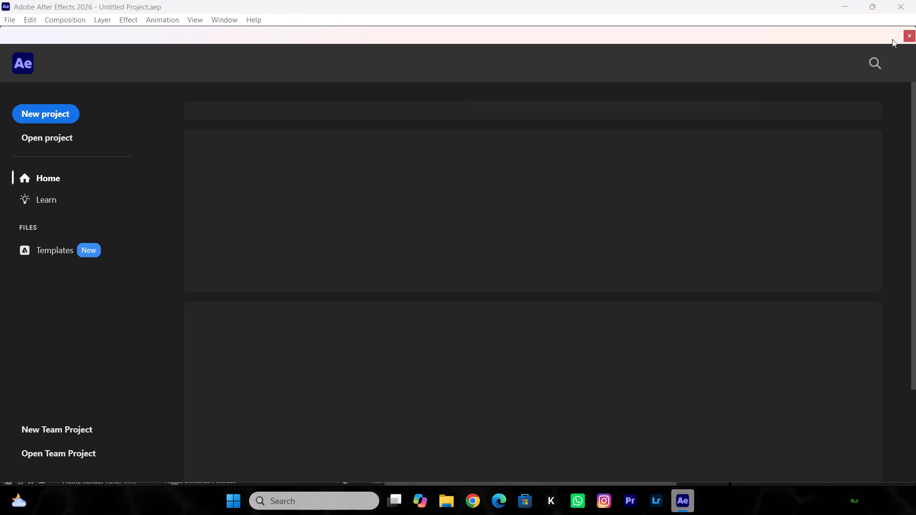
# Start a new project and import video_20261029_132946 from the desktop's tracking video folder as footage.
pyautogui.click(36, 109)
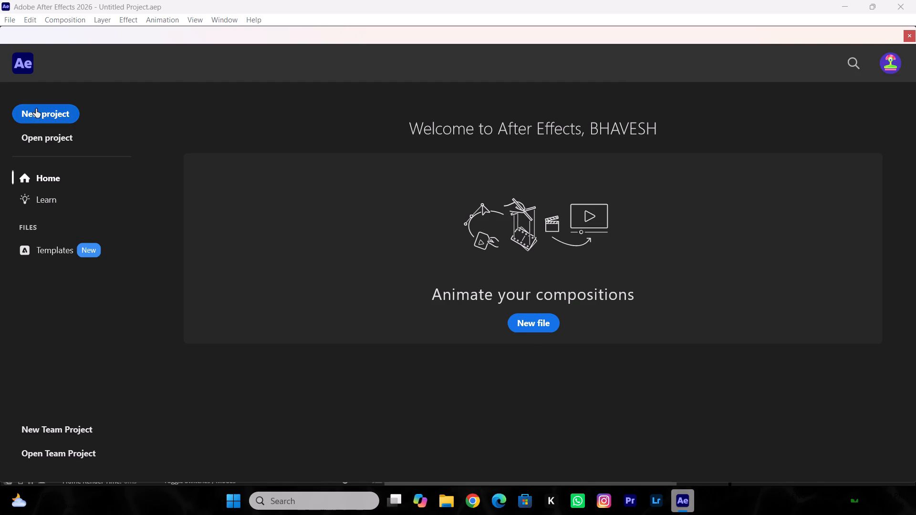
pyautogui.doubleClick(87, 249)
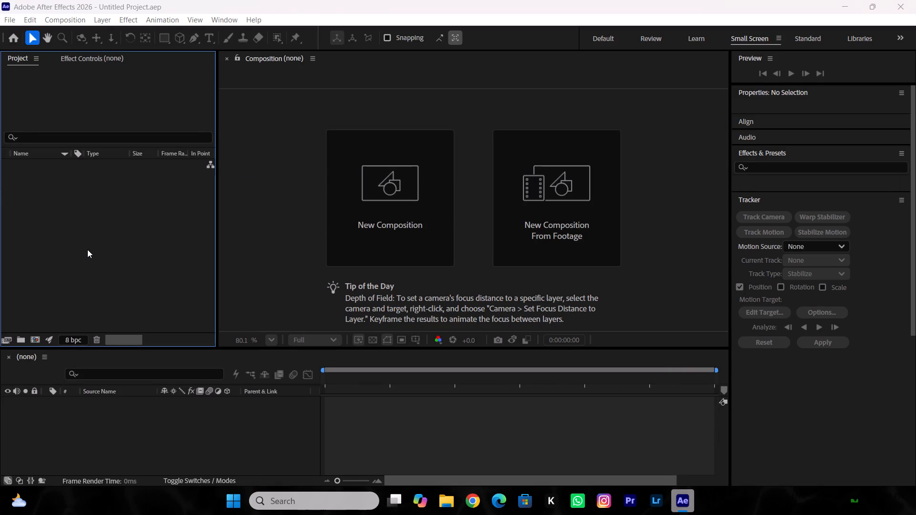
pyautogui.click(331, 128)
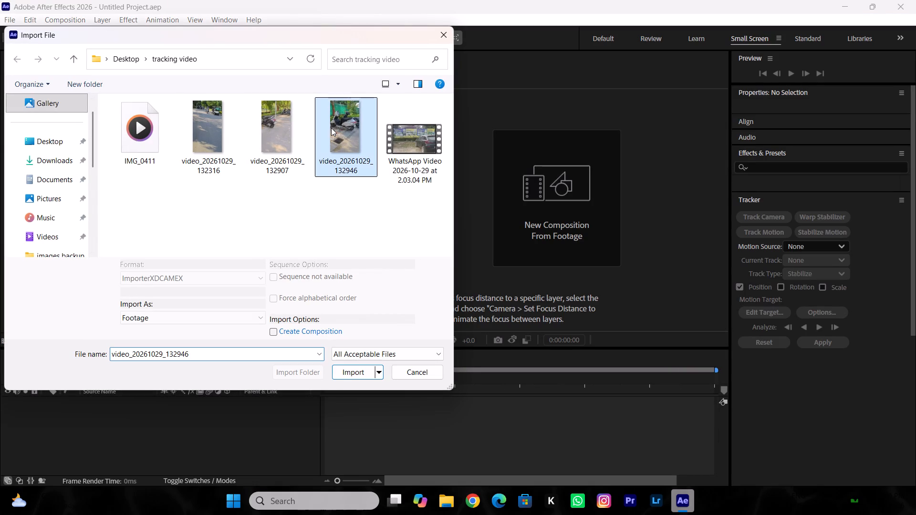
pyautogui.click(344, 371)
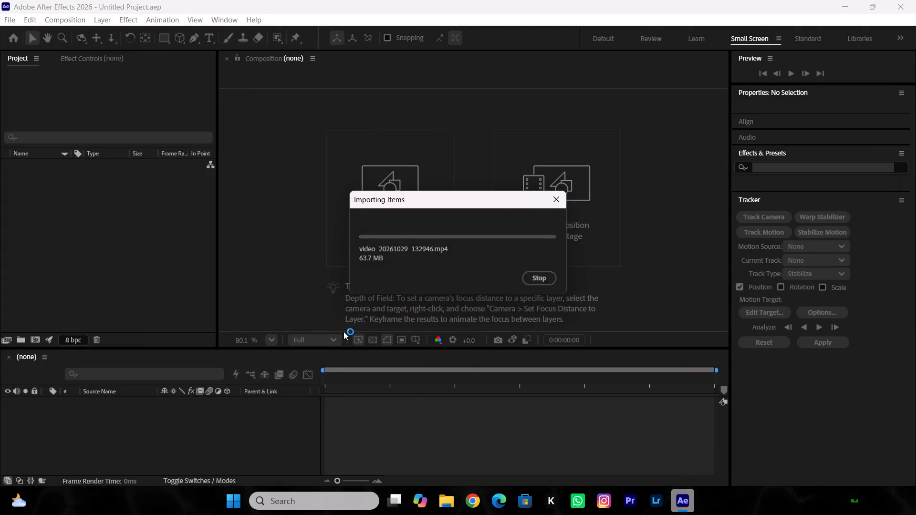
# Create a composition from the imported video_20261029_132946 footage by placing it in the timeline.
pyautogui.moveTo(33, 162); pyautogui.dragTo(585, 514)
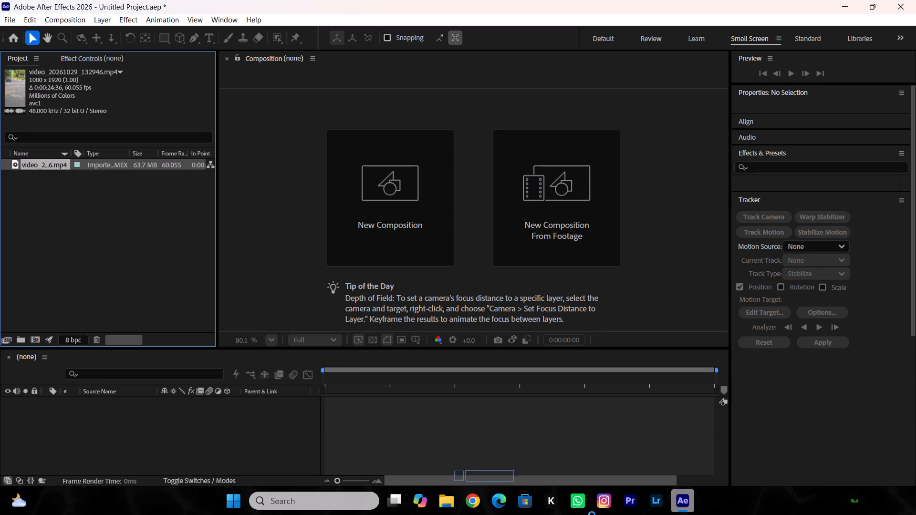
pyautogui.moveTo(585, 514); pyautogui.dragTo(531, 413)
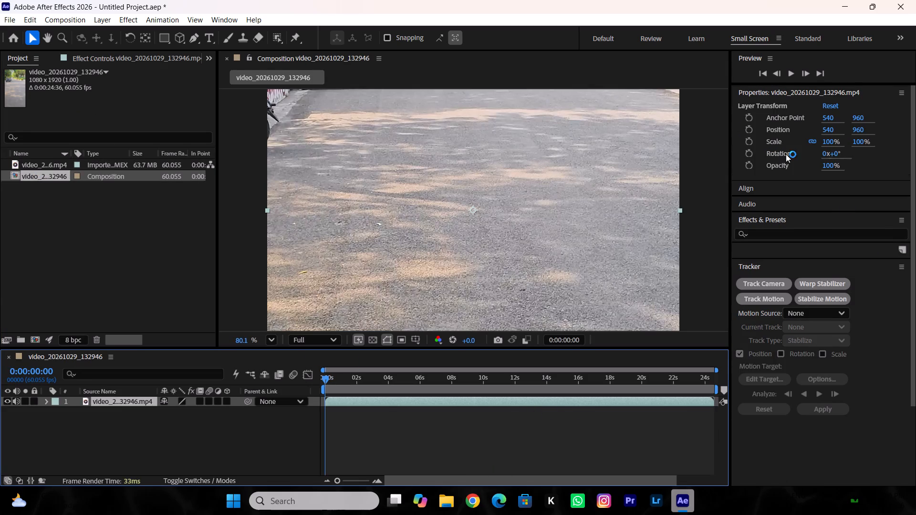
# Start 3D camera tracking on the video layer.
pyautogui.click(750, 280)
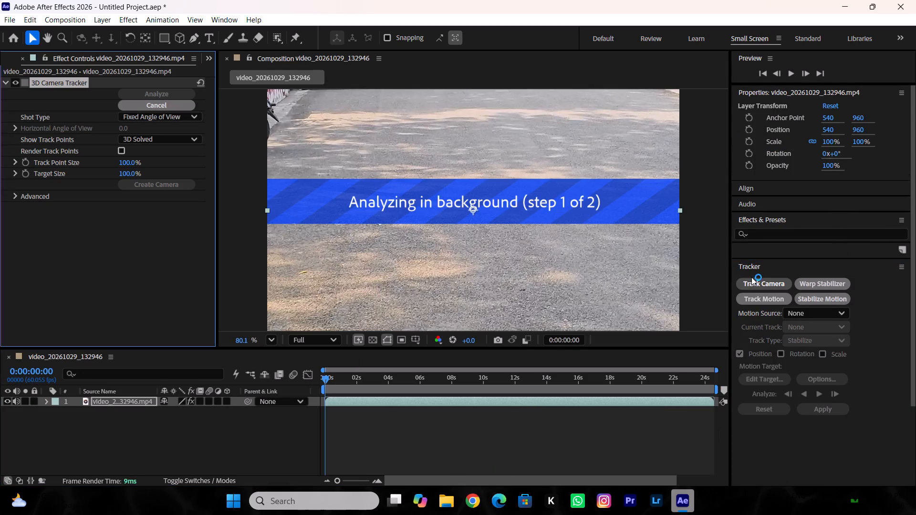
# Enable Detailed Analysis in the 3D Camera Tracker's advanced options and keep the Solve Method on Auto Detect.
pyautogui.click(17, 196)
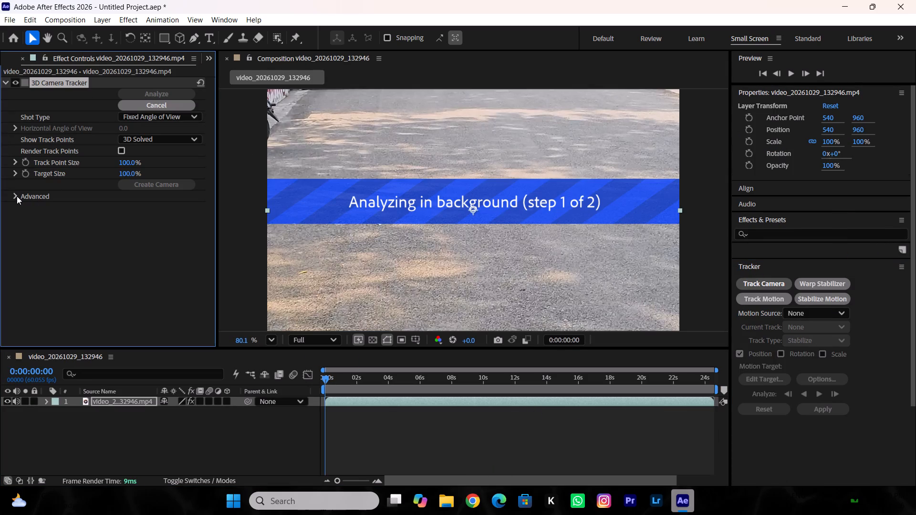
pyautogui.click(16, 196)
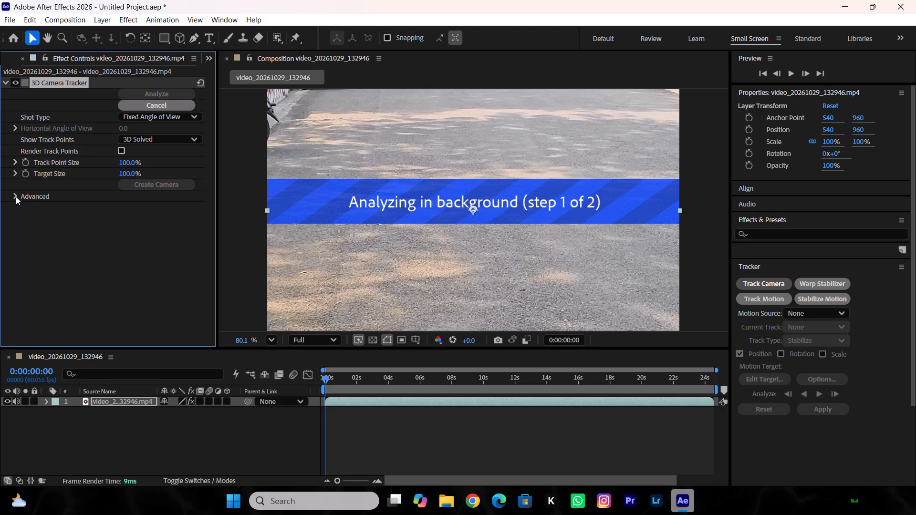
pyautogui.click(16, 196)
pyautogui.click(16, 196)
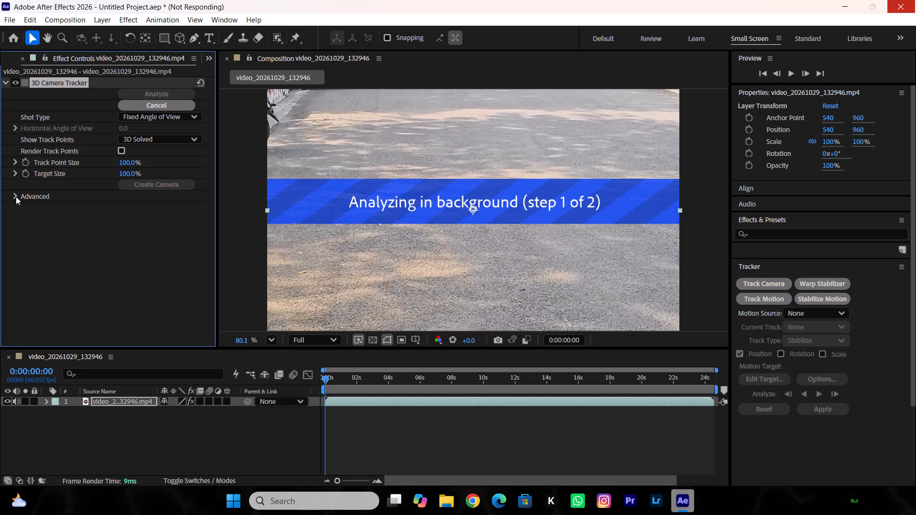
pyautogui.scroll(-3, 470, 195)
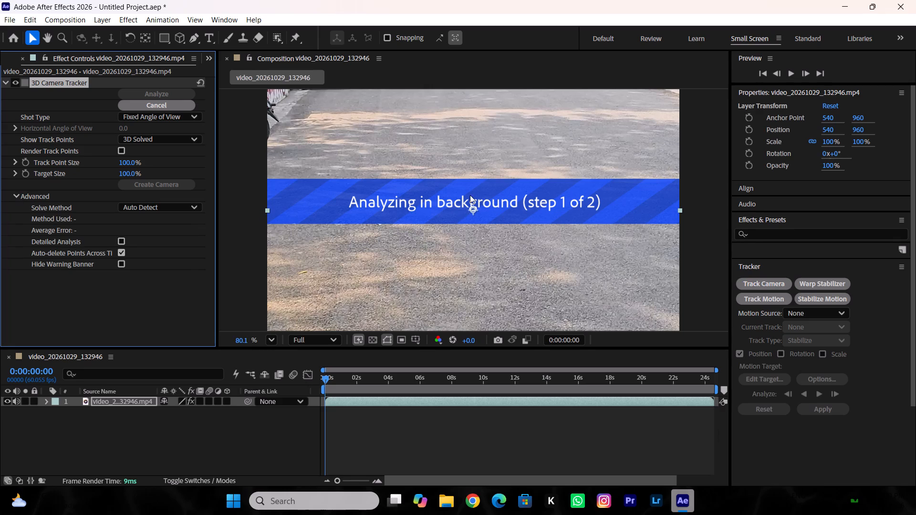
pyautogui.scroll(-7, 470, 195)
pyautogui.click(121, 241)
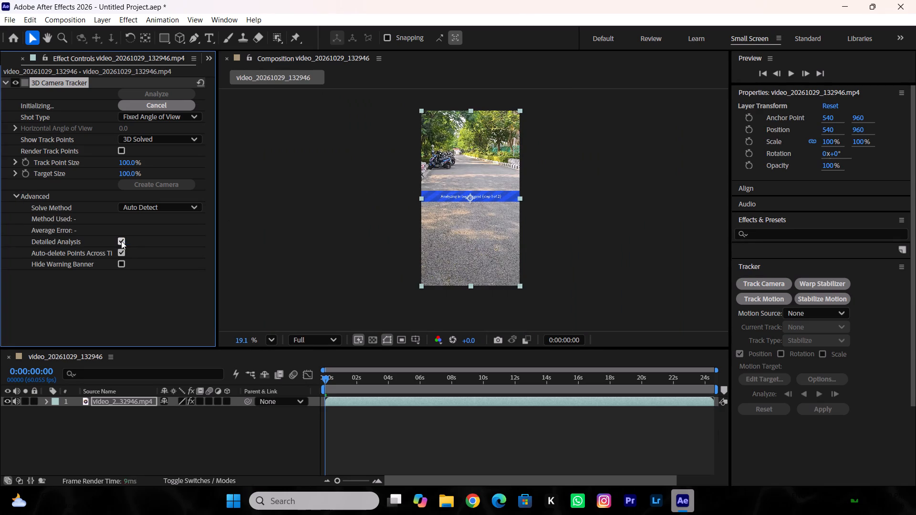
pyautogui.click(171, 202)
pyautogui.click(172, 206)
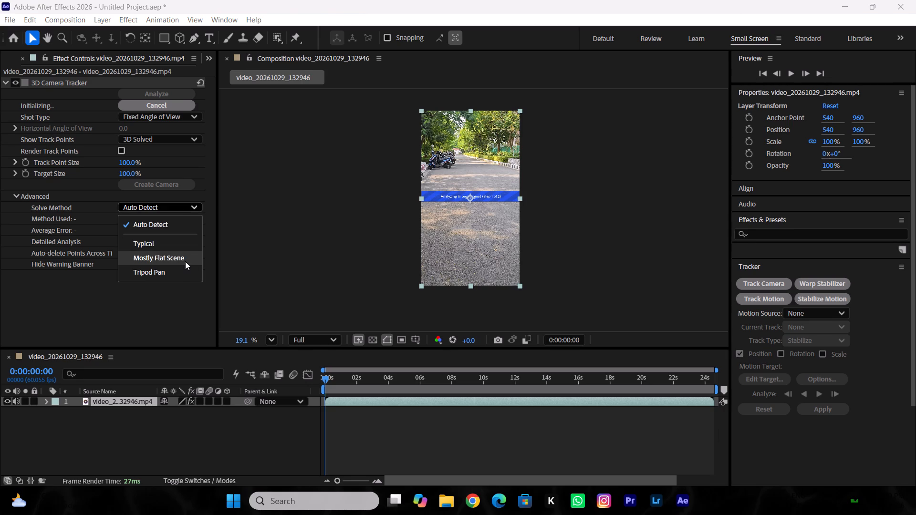
pyautogui.click(174, 227)
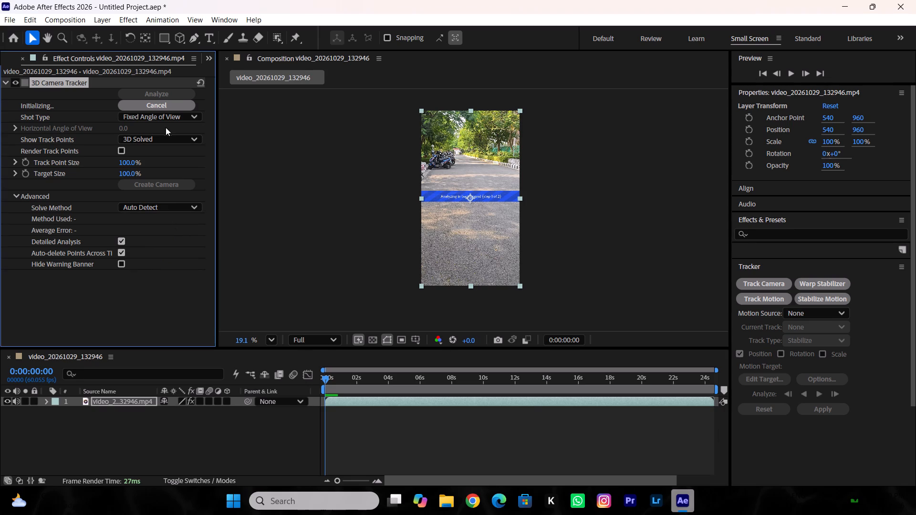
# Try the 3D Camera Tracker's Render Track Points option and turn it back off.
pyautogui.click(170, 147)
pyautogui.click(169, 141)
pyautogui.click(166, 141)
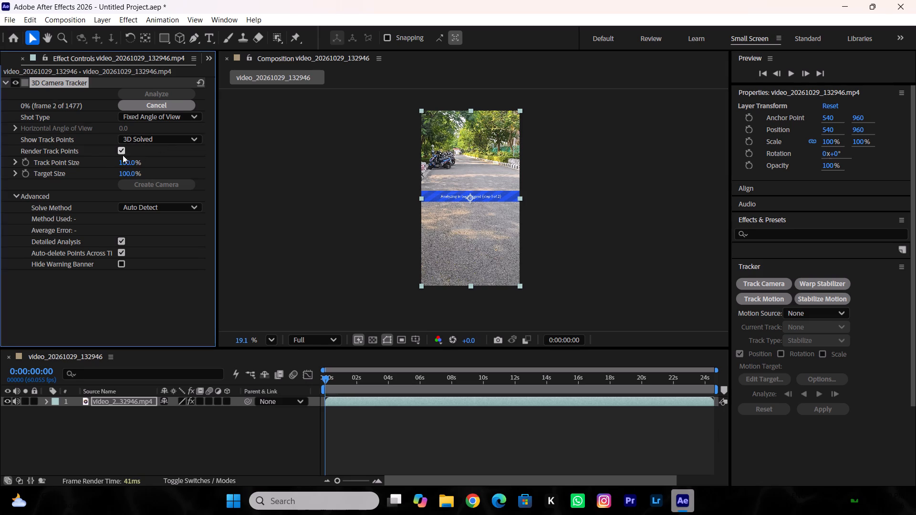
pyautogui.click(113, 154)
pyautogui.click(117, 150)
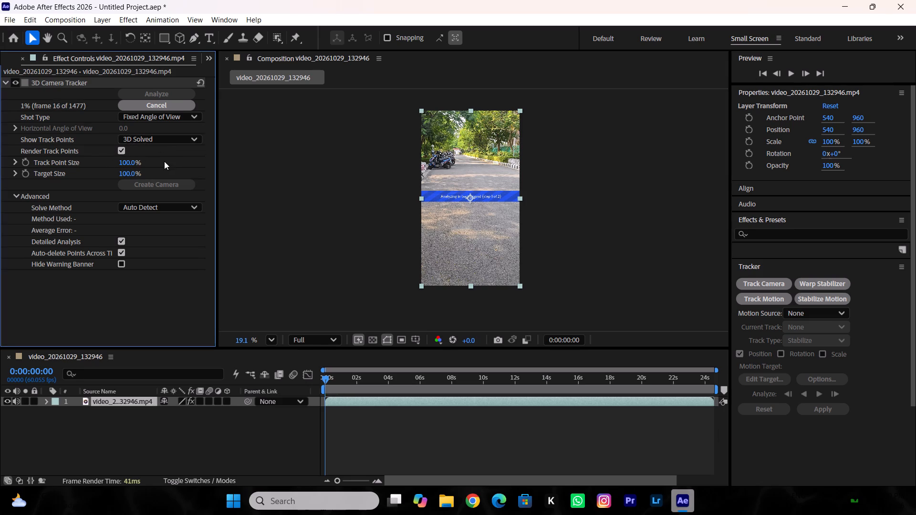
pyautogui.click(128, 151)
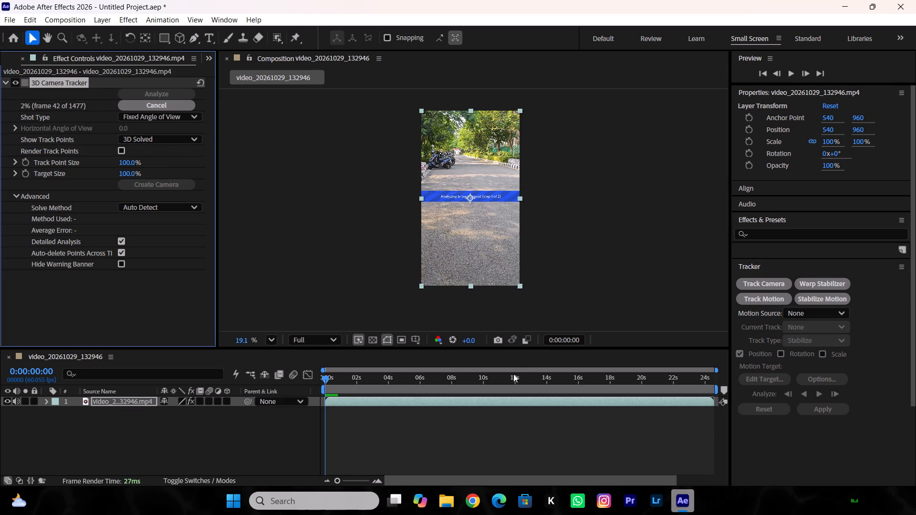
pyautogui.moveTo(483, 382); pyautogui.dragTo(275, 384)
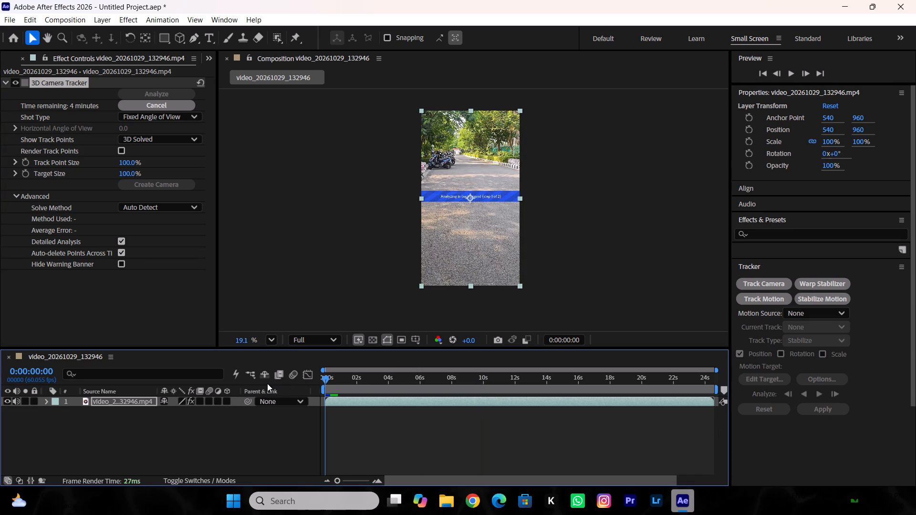
# Play a preview of the video composition.
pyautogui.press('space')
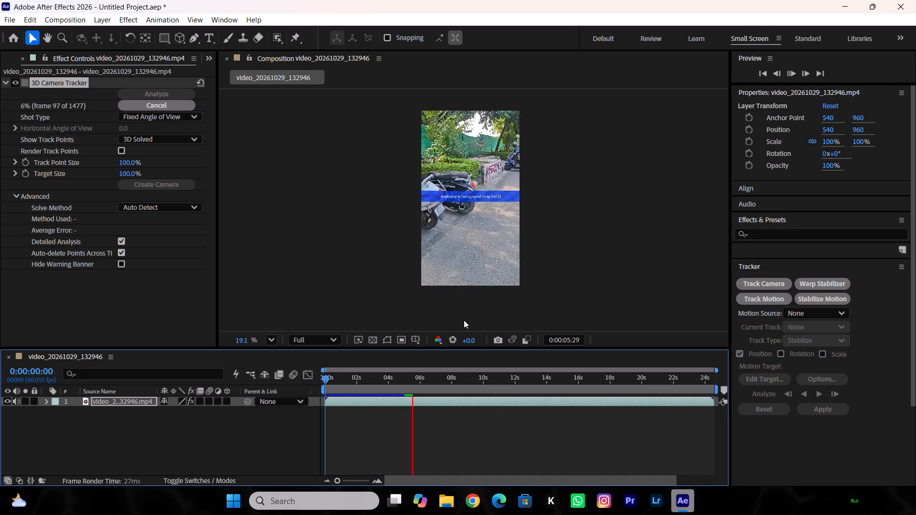
# Switch to Instagram, check the account's notifications, and close them again.
pyautogui.click(609, 500)
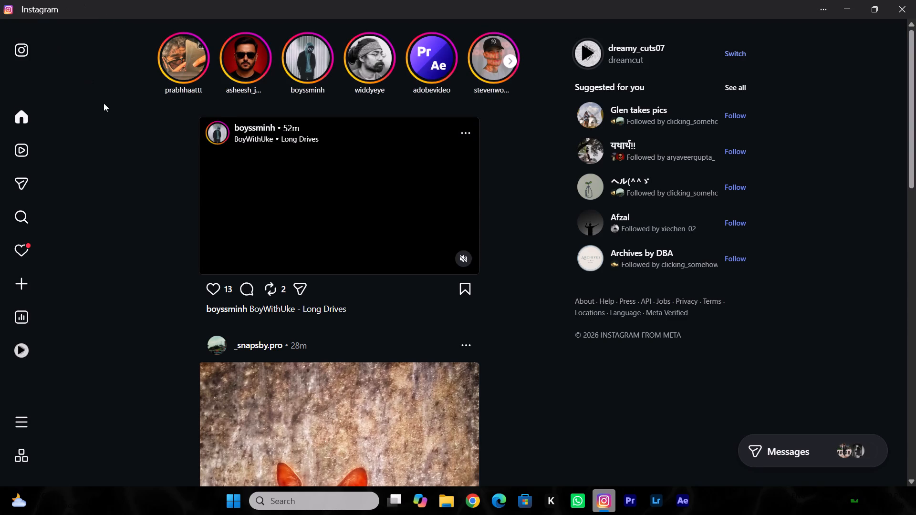
pyautogui.click(33, 237)
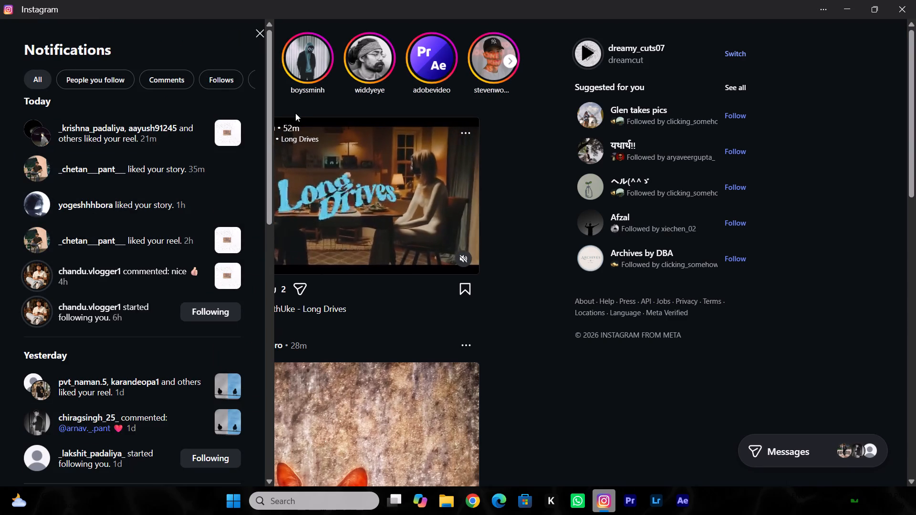
pyautogui.click(271, 34)
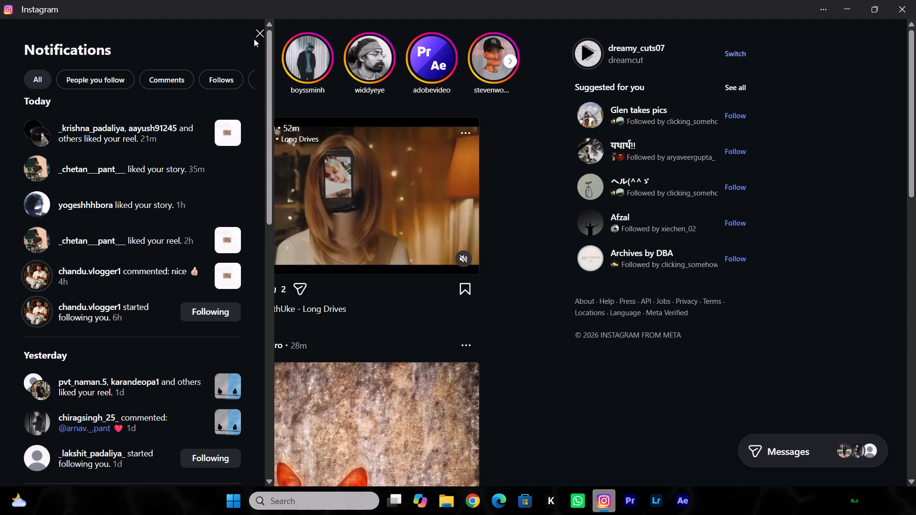
pyautogui.click(254, 36)
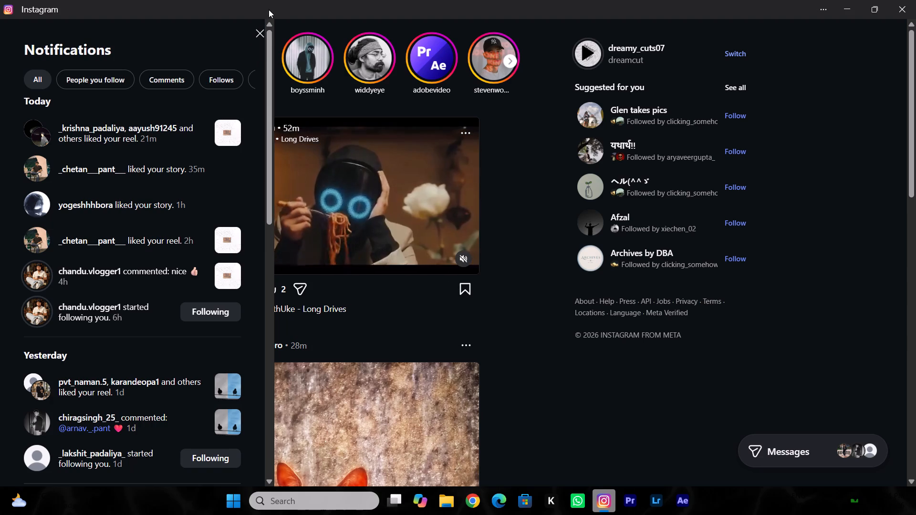
pyautogui.click(256, 40)
pyautogui.click(258, 35)
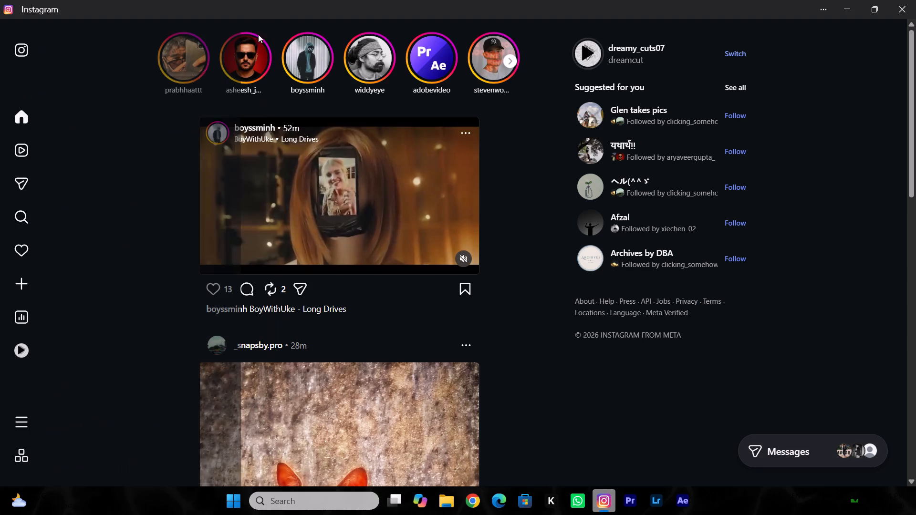
# Open the account's own profile and look through its grid of posts.
pyautogui.click(59, 354)
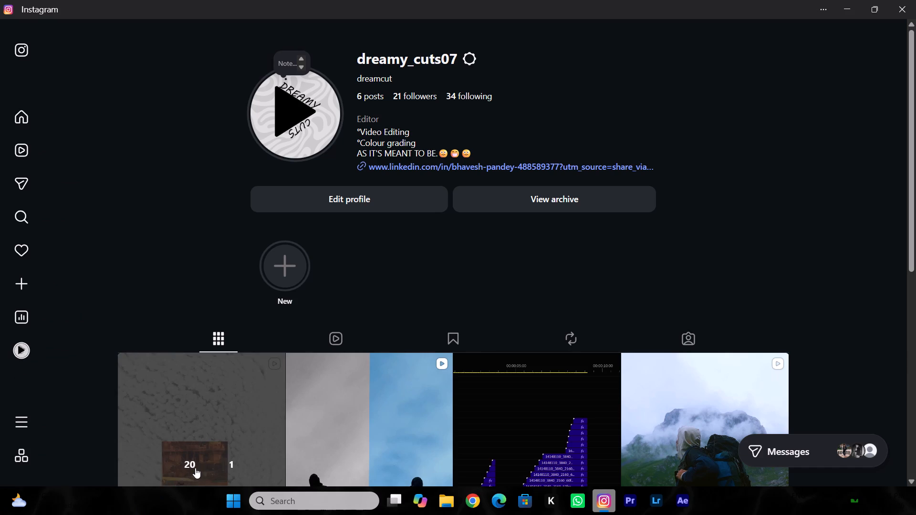
pyautogui.scroll(-3, 275, 369)
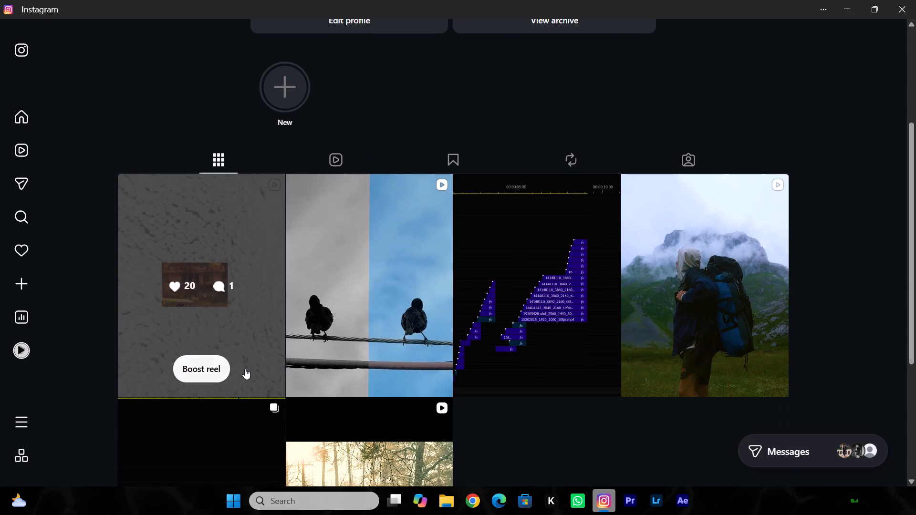
# Browse the reels on the Instagram profile and play the first reel, the white textured one, with sound.
pyautogui.click(337, 160)
pyautogui.scroll(-4, 348, 283)
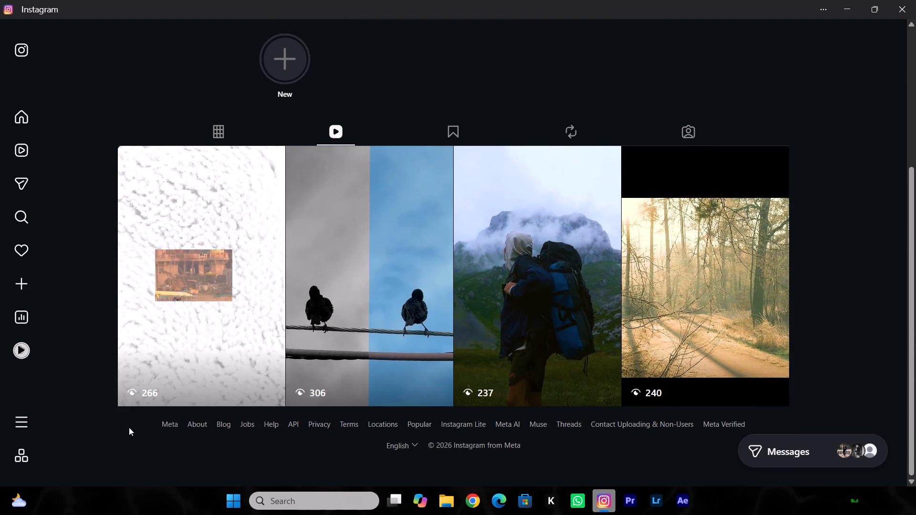
pyautogui.click(165, 308)
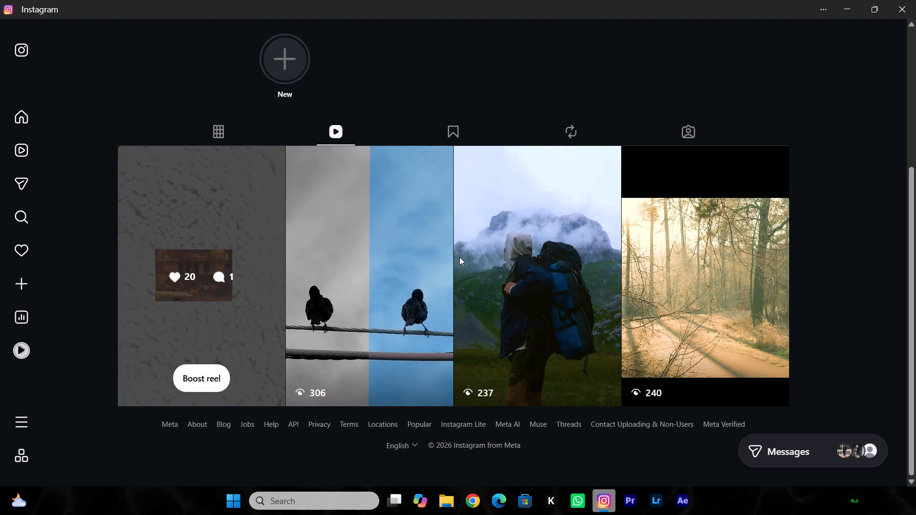
pyautogui.click(215, 279)
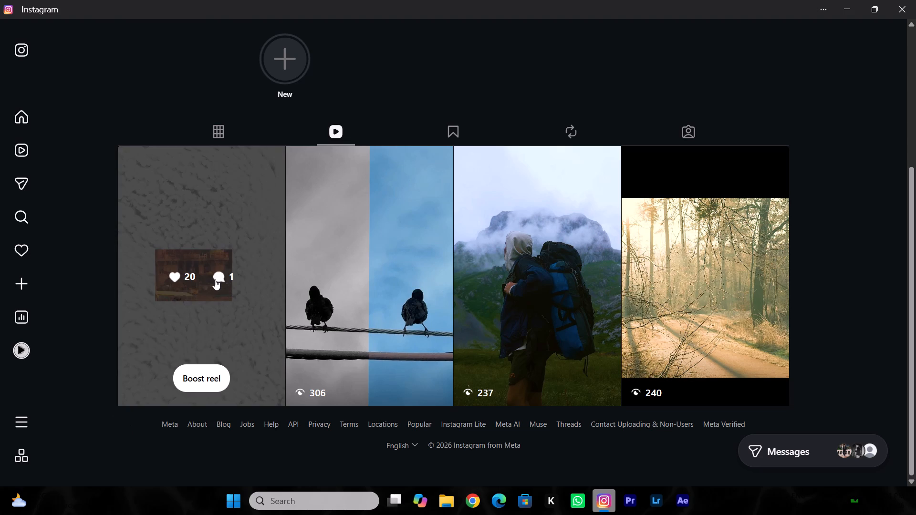
pyautogui.click(221, 280)
pyautogui.click(510, 358)
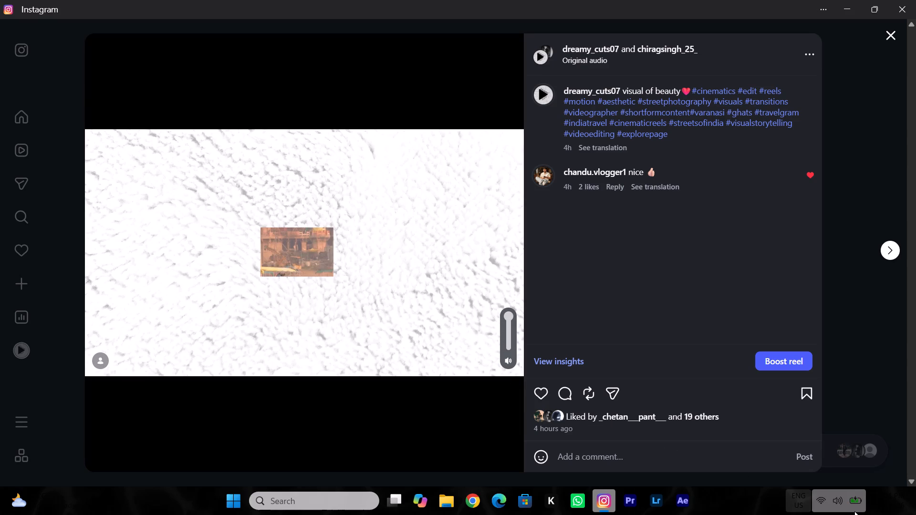
# Watch the open white textured reel and close it to return to the profile's reels.
pyautogui.click(404, 303)
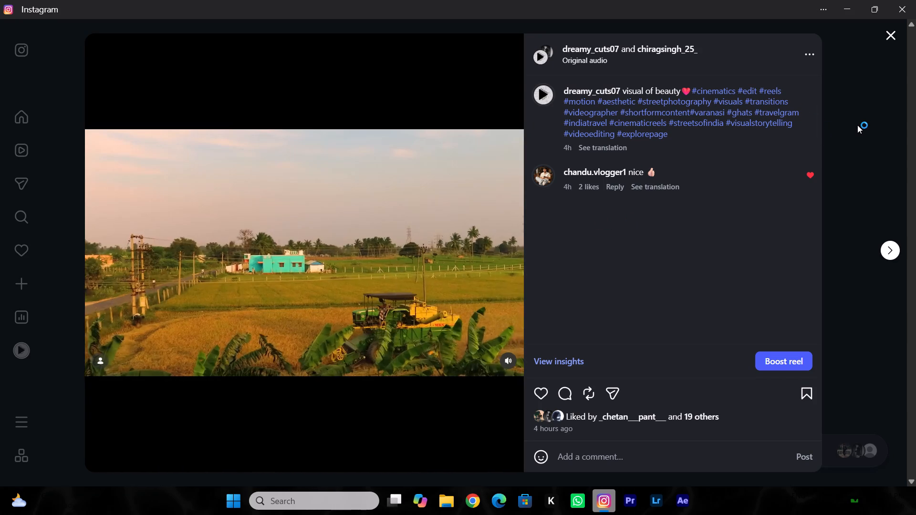
pyautogui.click(847, 128)
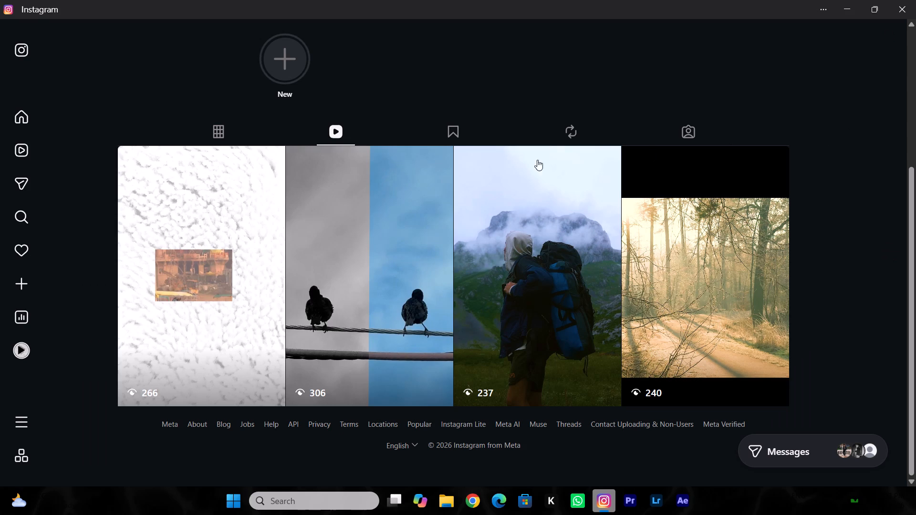
# Open the Instagram home feed and look through the latest posts.
pyautogui.click(8, 116)
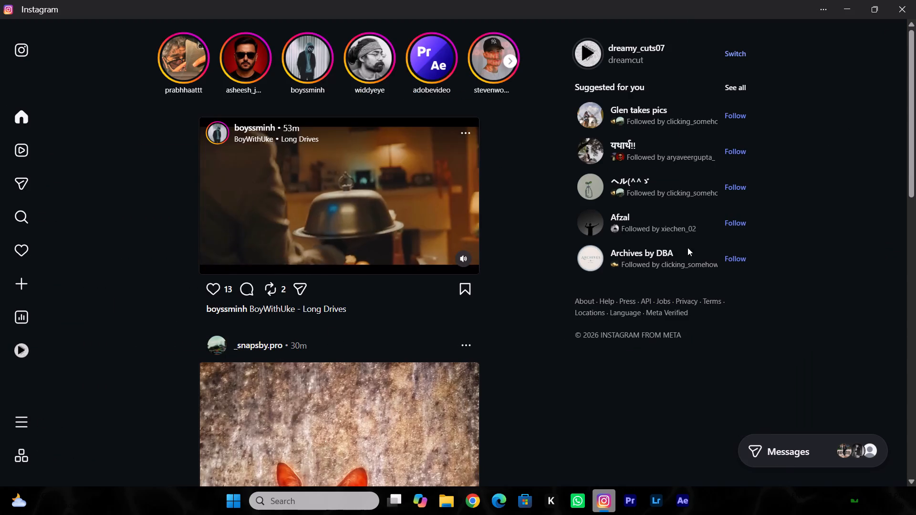
pyautogui.scroll(-3, 386, 321)
pyautogui.scroll(-4, 382, 385)
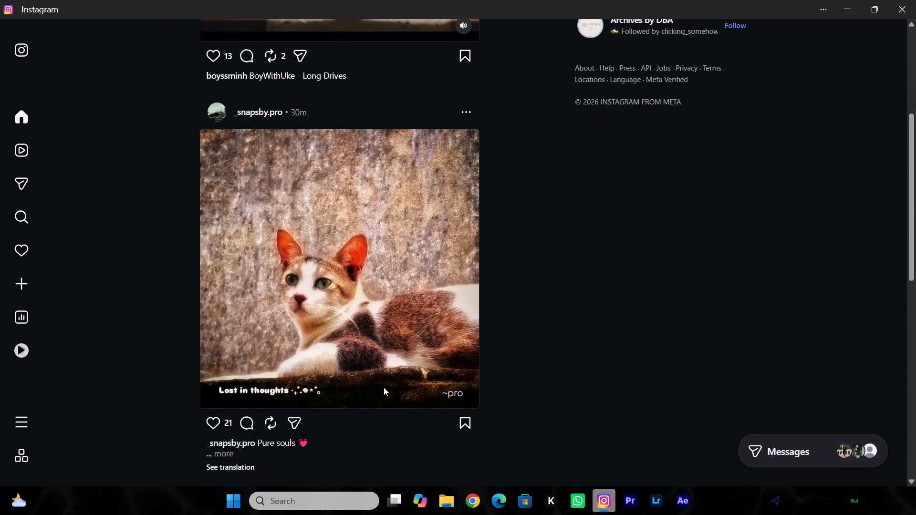
pyautogui.scroll(-4, 384, 387)
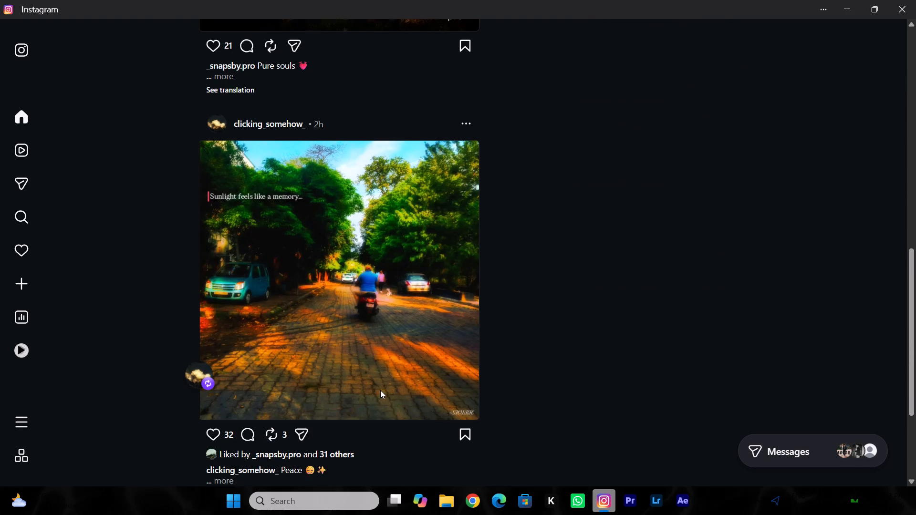
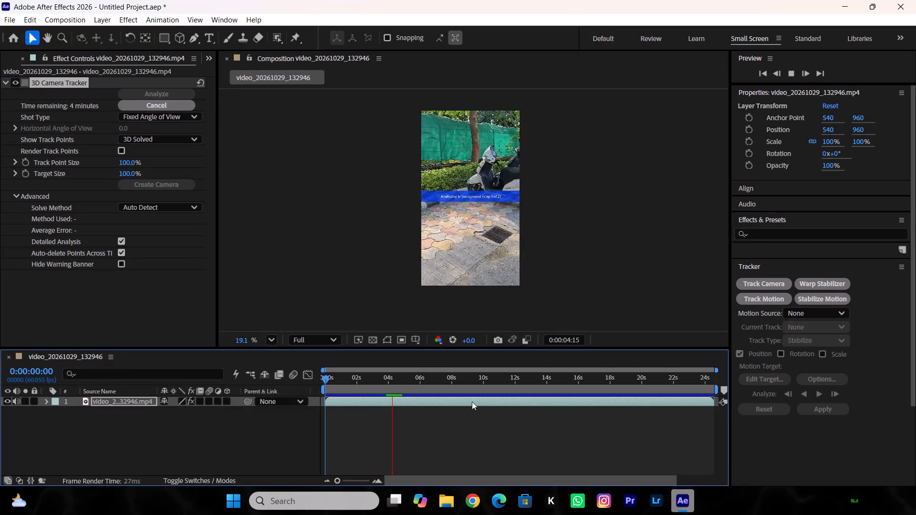
# Stop the footage preview and scrub the playhead back to the start of the composition at 0:00:00:00.
pyautogui.moveTo(414, 370); pyautogui.dragTo(396, 379)
pyautogui.moveTo(396, 379); pyautogui.dragTo(279, 391)
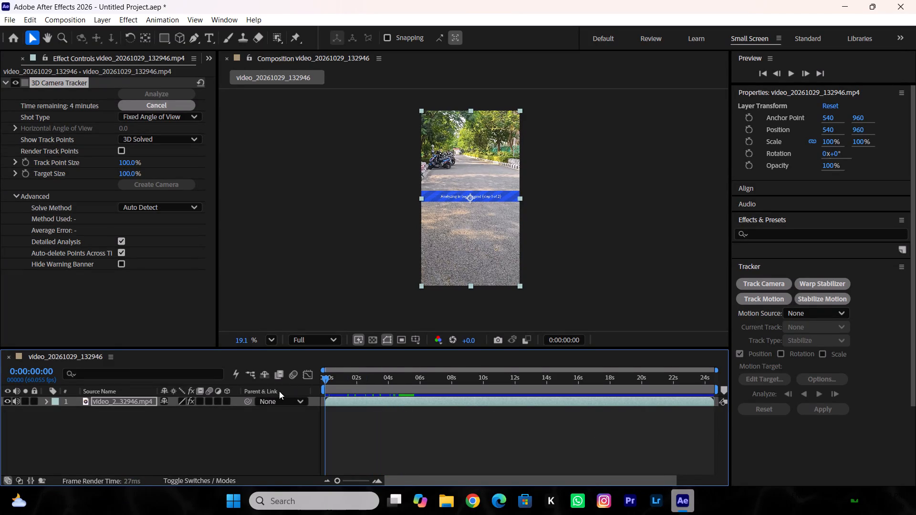
pyautogui.moveTo(279, 391); pyautogui.dragTo(263, 393)
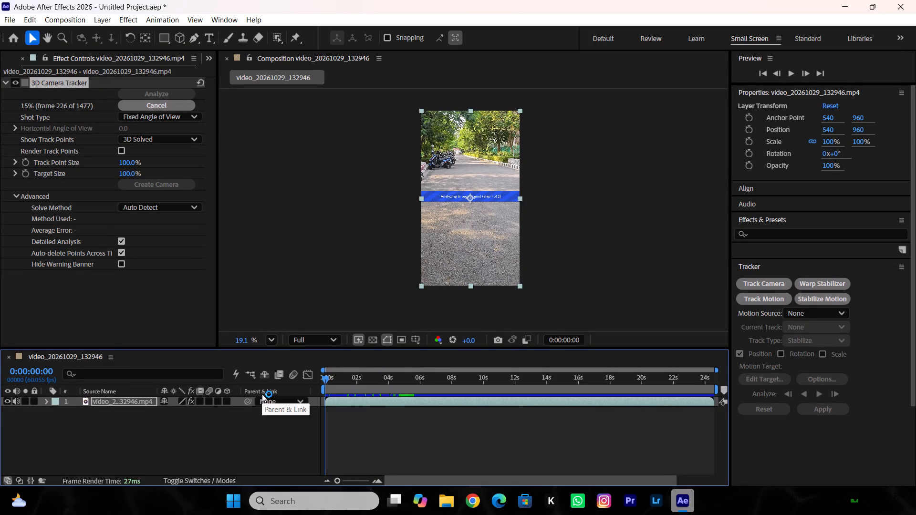
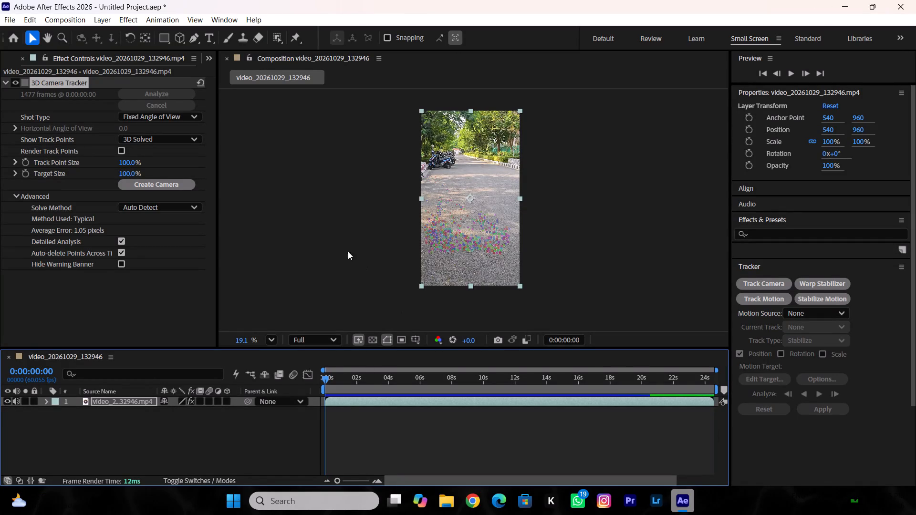
# At about 0:00:02:31, create a text layer and camera from the track points selected around the hedge and green netting.
pyautogui.scroll(2, 461, 228)
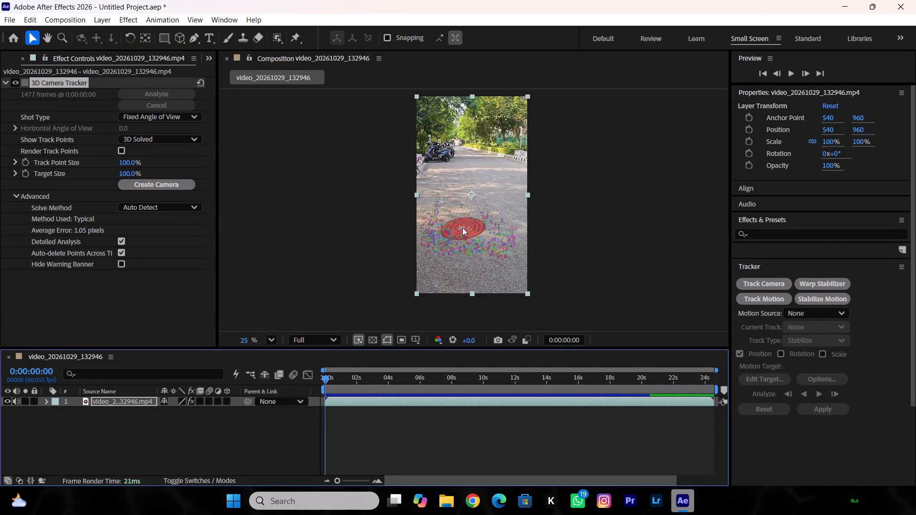
pyautogui.scroll(2, 462, 227)
pyautogui.press('space')
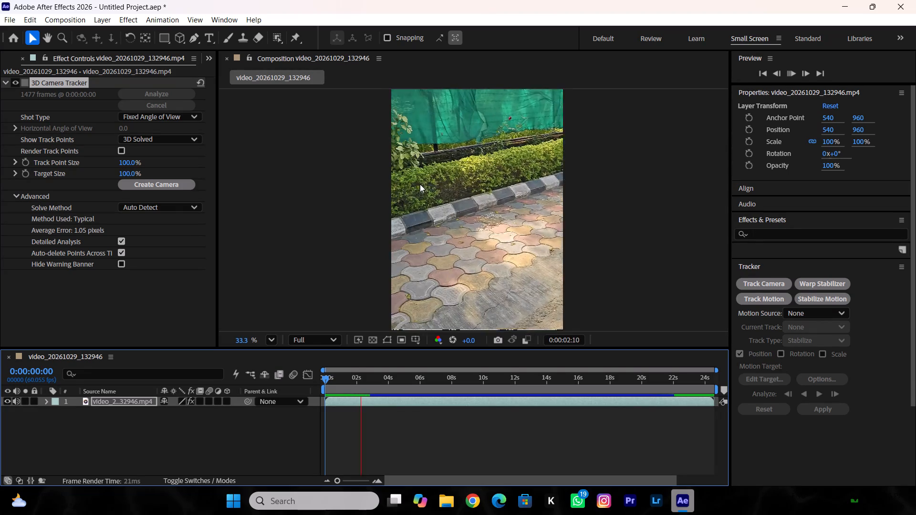
pyautogui.press('space')
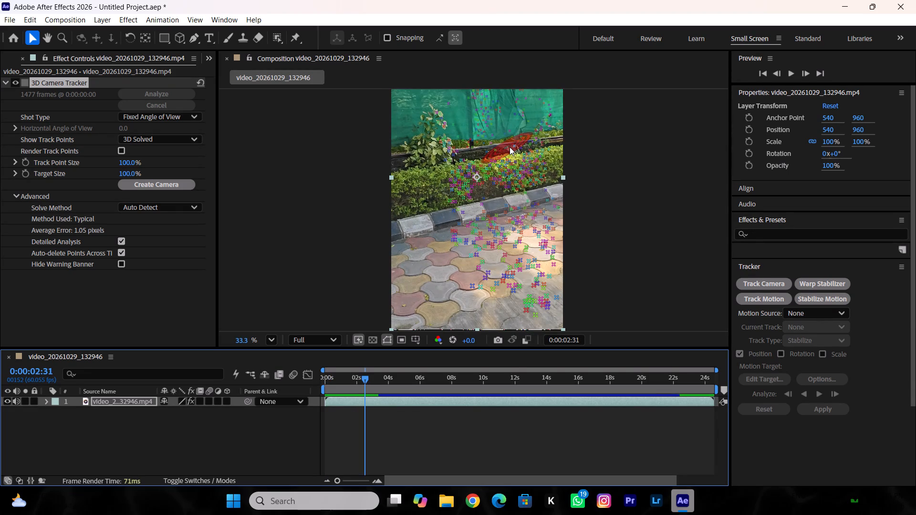
pyautogui.moveTo(509, 144); pyautogui.dragTo(508, 143)
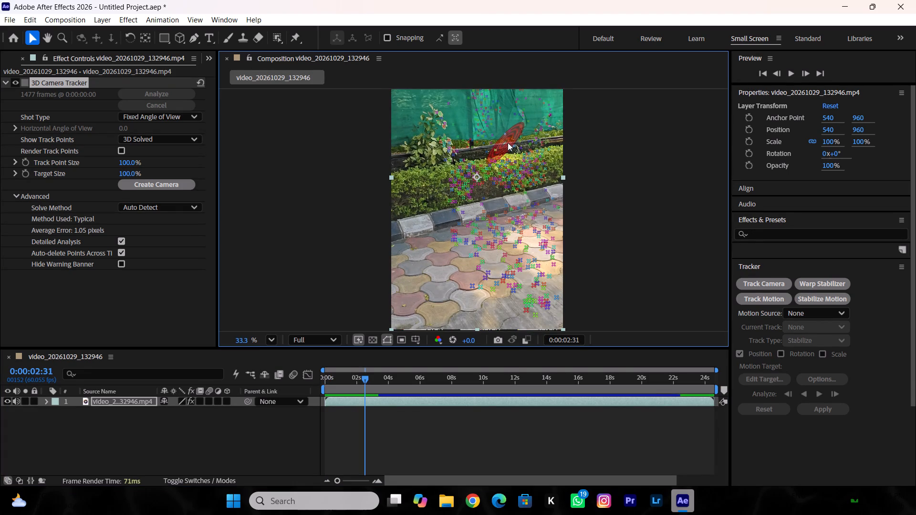
pyautogui.moveTo(508, 143); pyautogui.dragTo(570, 234)
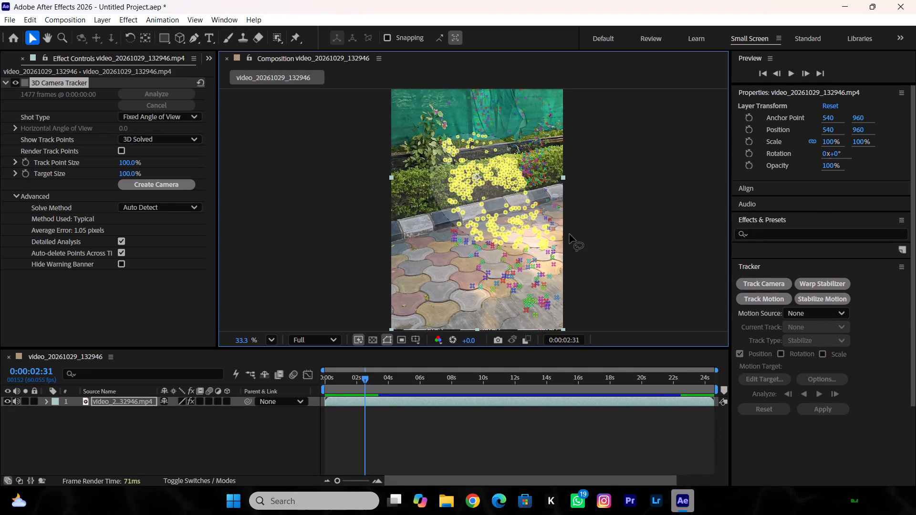
pyautogui.moveTo(570, 234); pyautogui.dragTo(445, 144)
pyautogui.rightClick(512, 157)
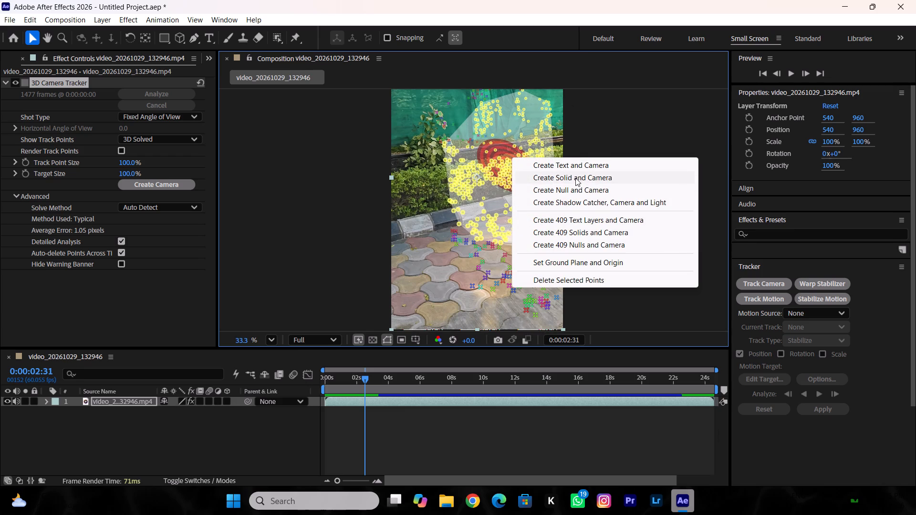
pyautogui.click(594, 165)
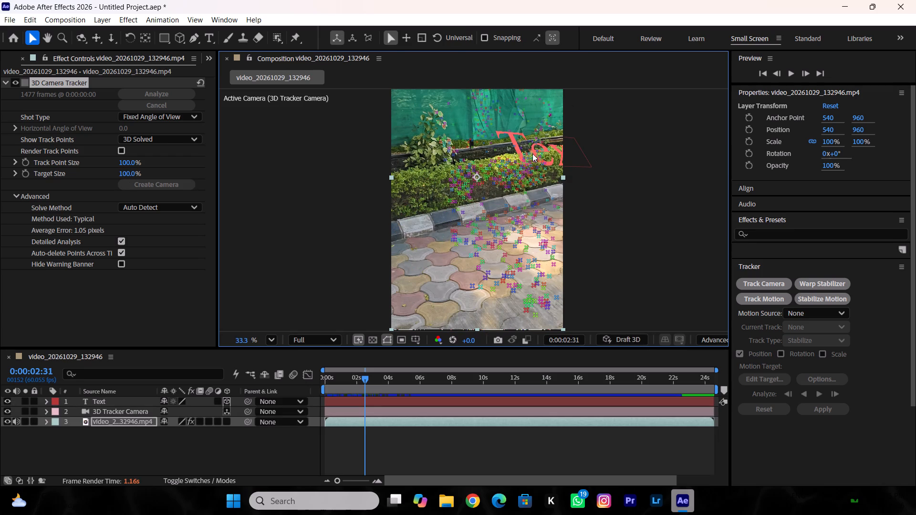
# Rotate the new text layer upright against the green netting, to an orientation of about 8°, 330°, 4°.
pyautogui.scroll(-4, 537, 154)
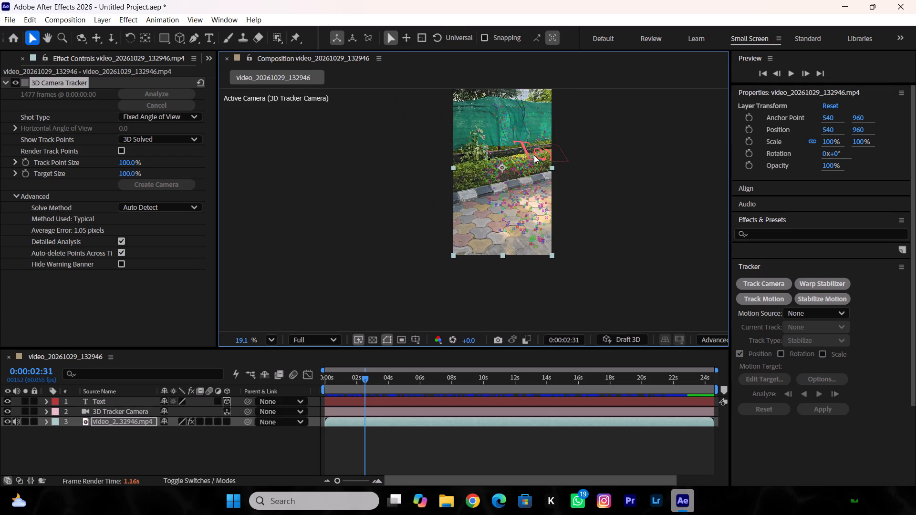
pyautogui.click(534, 155)
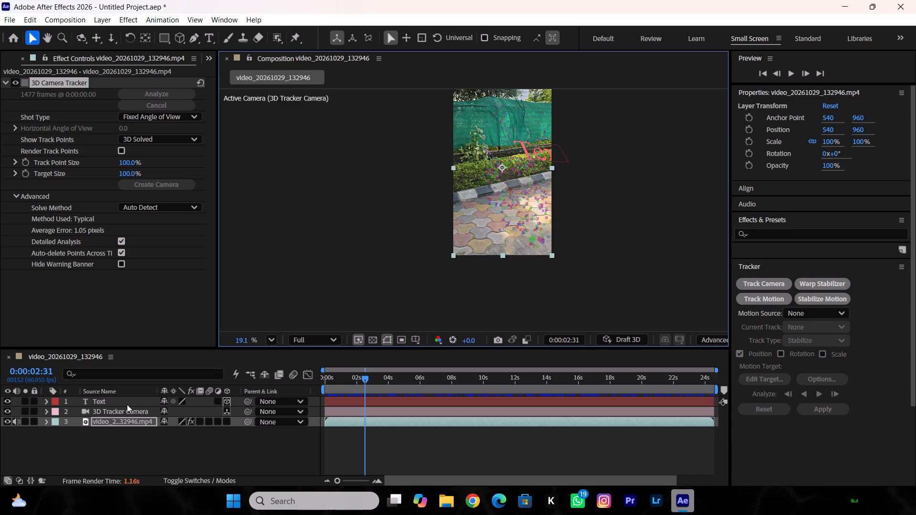
pyautogui.click(127, 404)
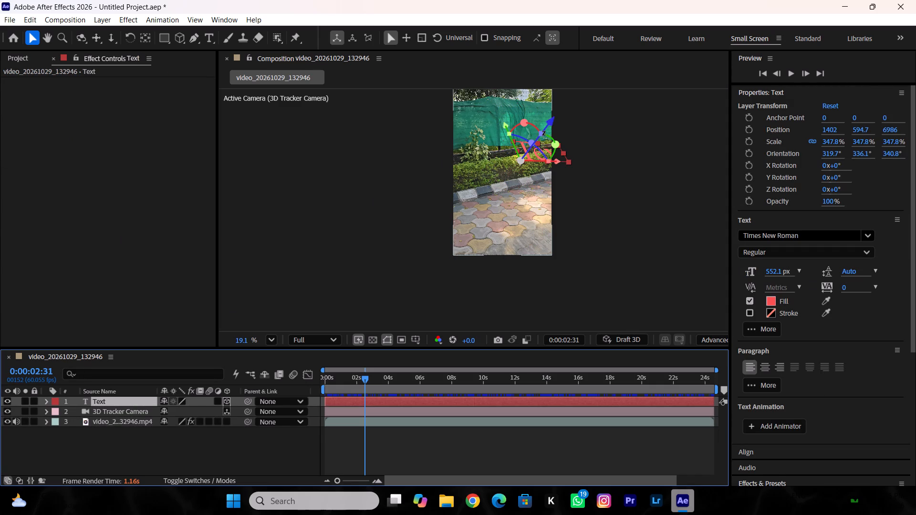
pyautogui.moveTo(530, 124); pyautogui.dragTo(540, 141)
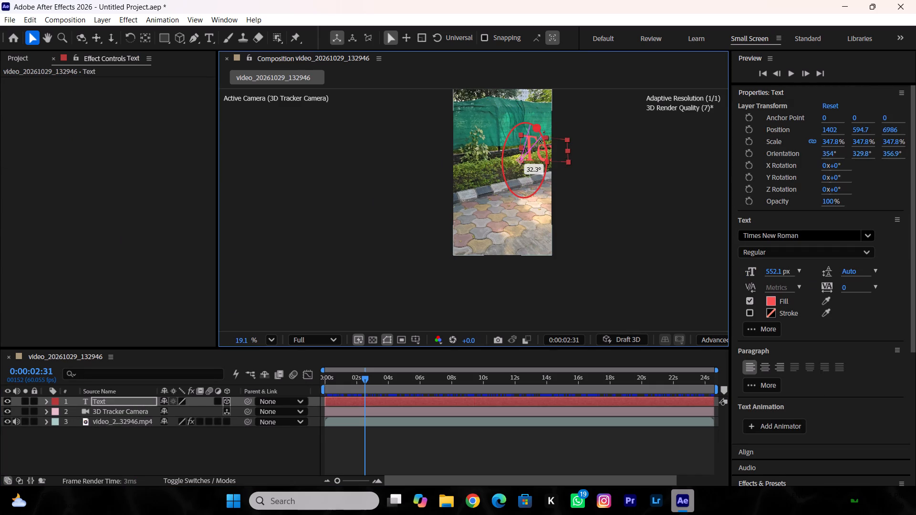
pyautogui.moveTo(540, 141); pyautogui.dragTo(540, 145)
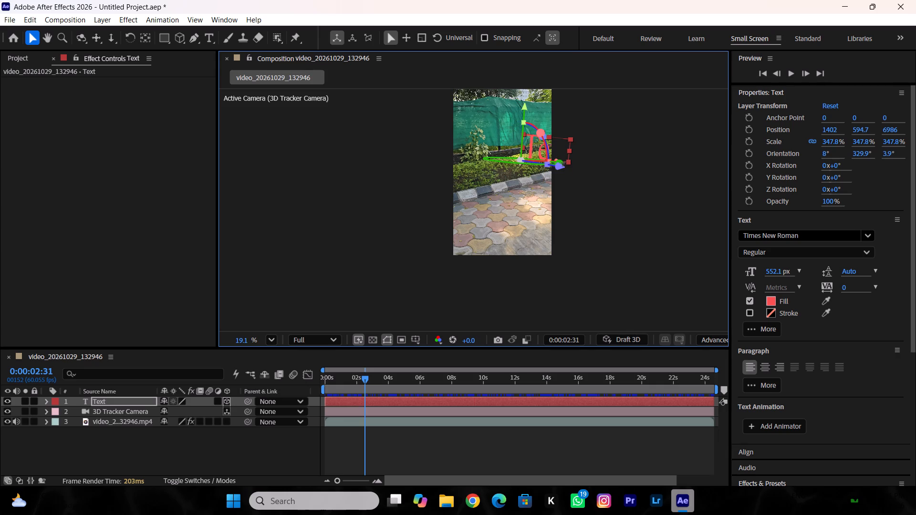
# Move the text layer closer and across the green netting, to position about -862, 184, 3736.
pyautogui.moveTo(561, 165); pyautogui.dragTo(478, 182)
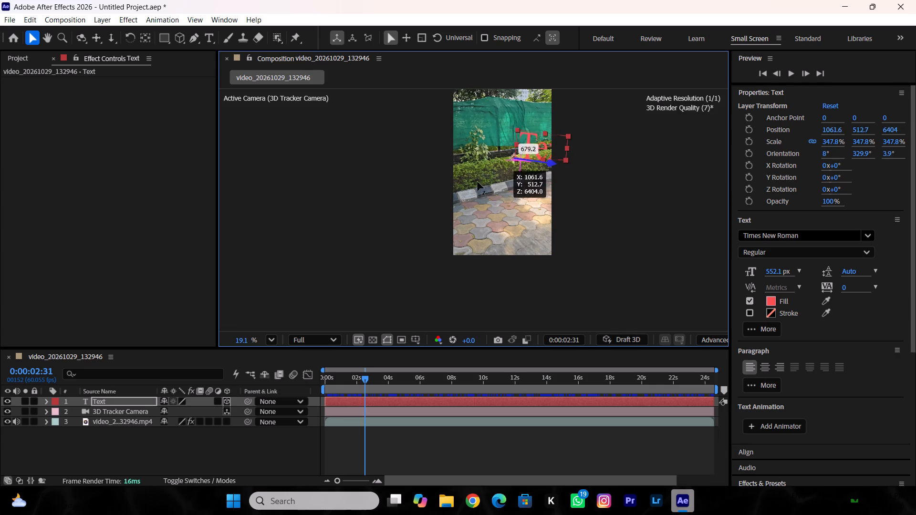
pyautogui.moveTo(478, 182); pyautogui.dragTo(249, 205)
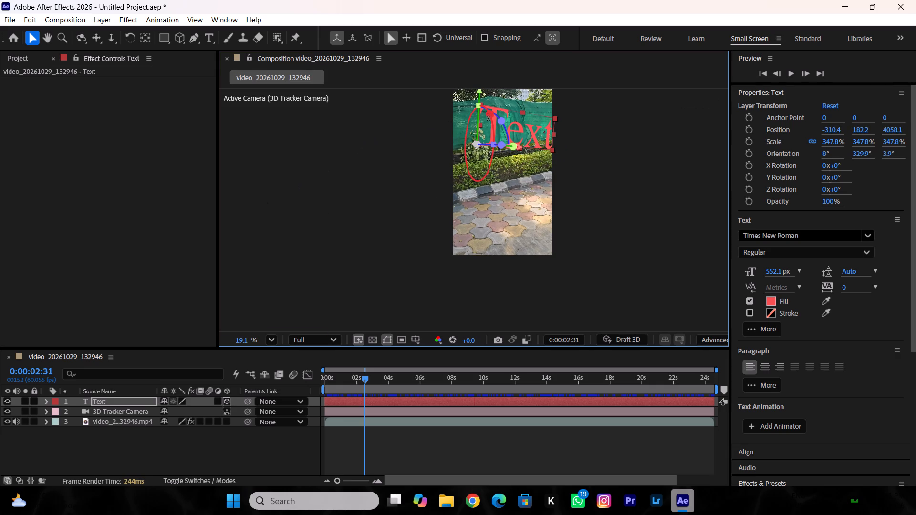
pyautogui.click(489, 113)
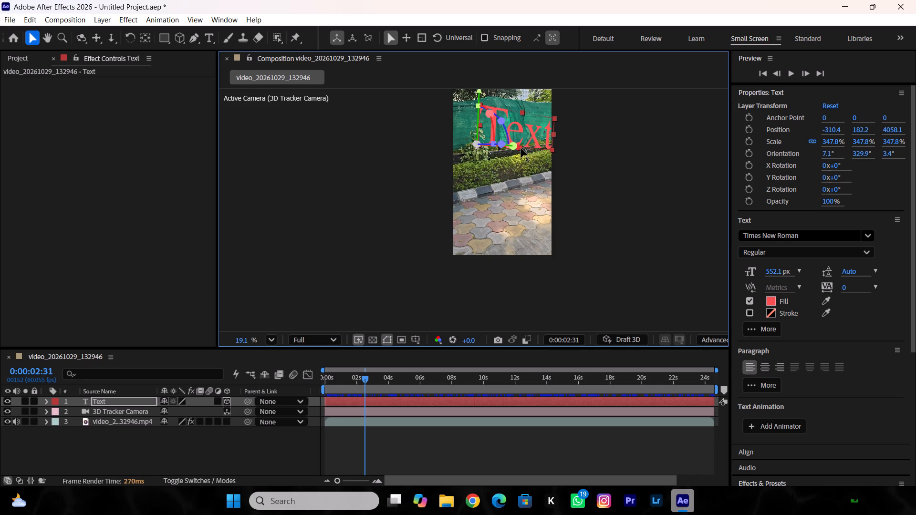
pyautogui.moveTo(521, 148); pyautogui.dragTo(503, 147)
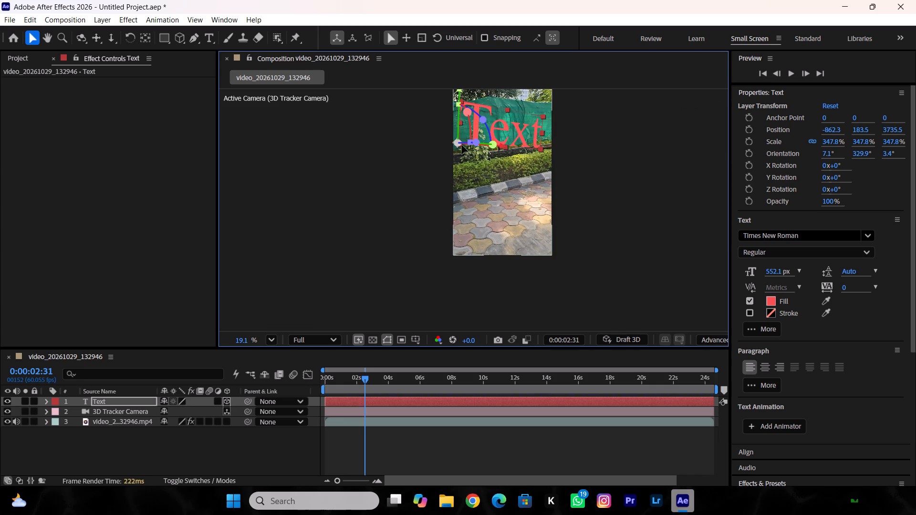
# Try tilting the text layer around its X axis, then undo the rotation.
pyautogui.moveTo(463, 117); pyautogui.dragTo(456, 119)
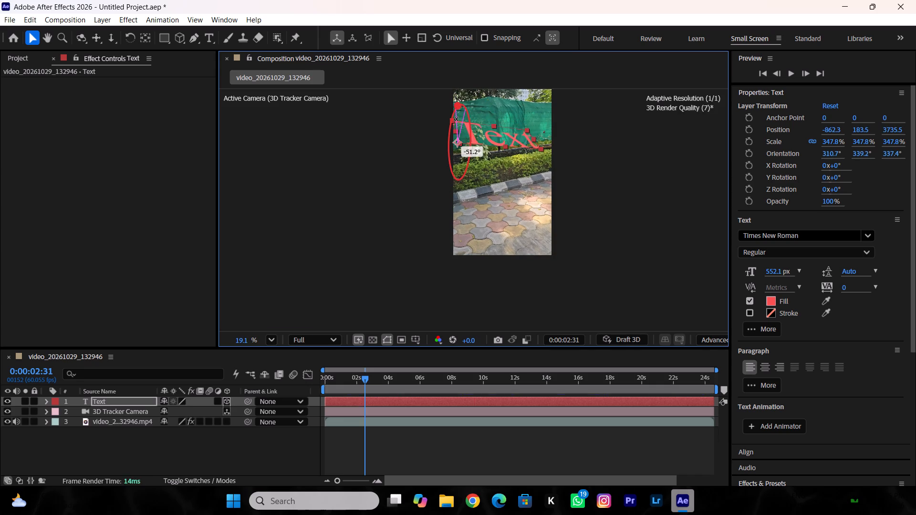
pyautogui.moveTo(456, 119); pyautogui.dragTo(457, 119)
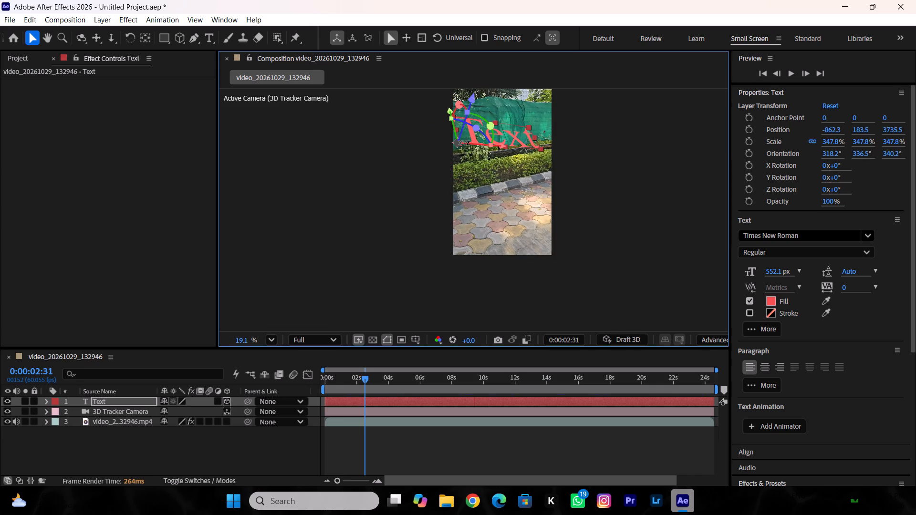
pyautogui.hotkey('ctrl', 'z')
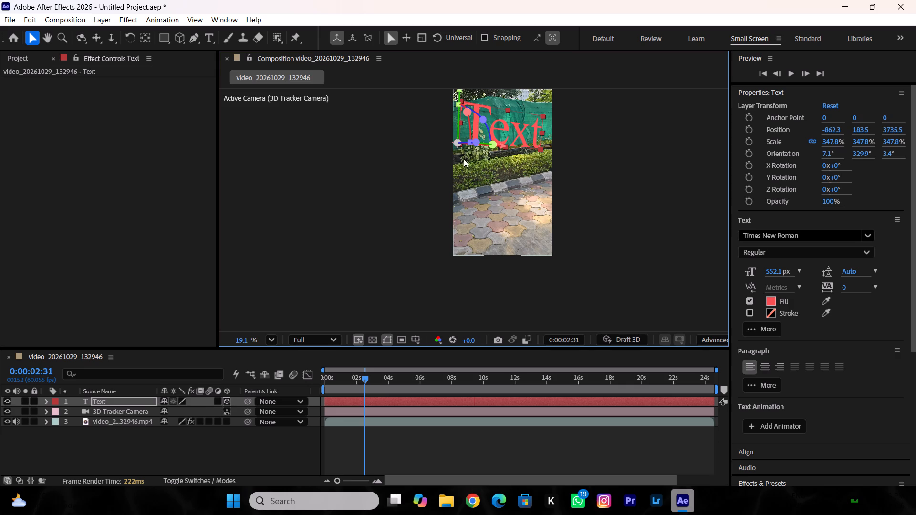
# Lower the text over the hedge to position about -791, 946, 3872 and adjust its Z orientation to about 355°.
pyautogui.moveTo(486, 128); pyautogui.dragTo(484, 128)
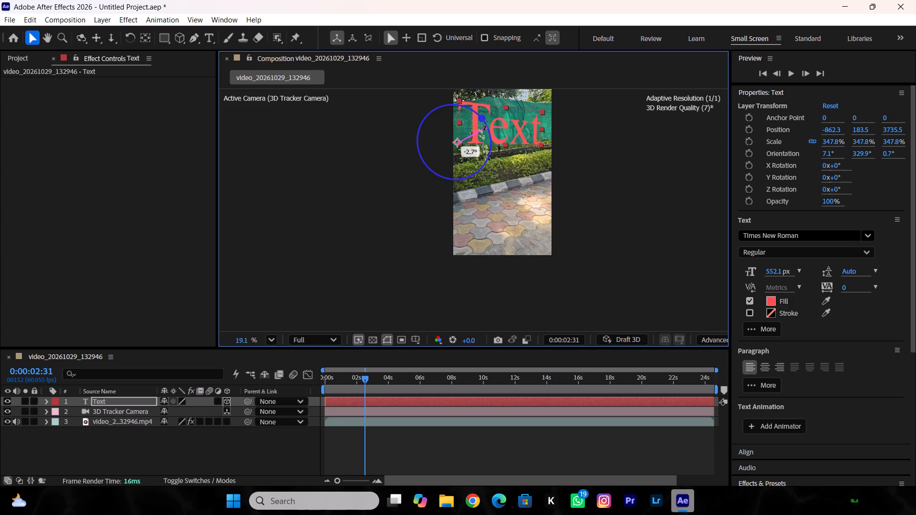
pyautogui.moveTo(484, 128); pyautogui.dragTo(479, 126)
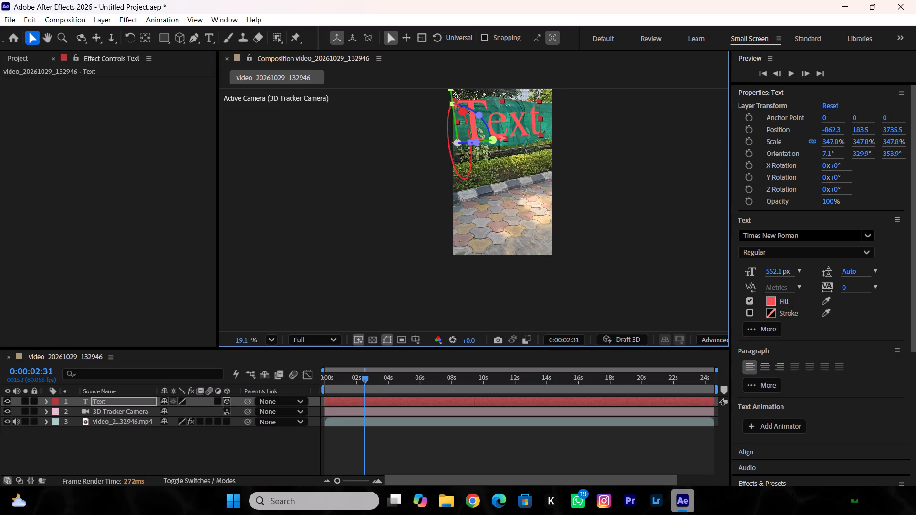
pyautogui.scroll(-4, 523, 160)
pyautogui.scroll(11, 522, 122)
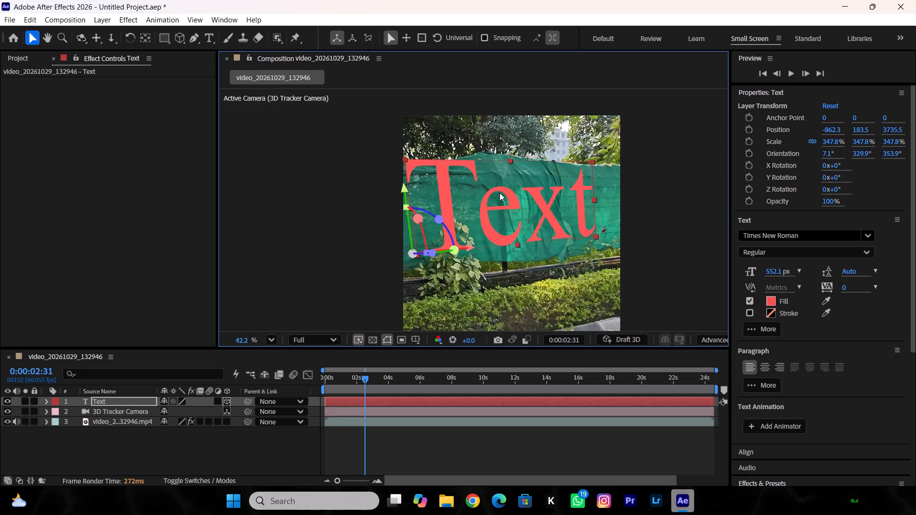
pyautogui.scroll(3, 503, 228)
pyautogui.scroll(-4, 510, 278)
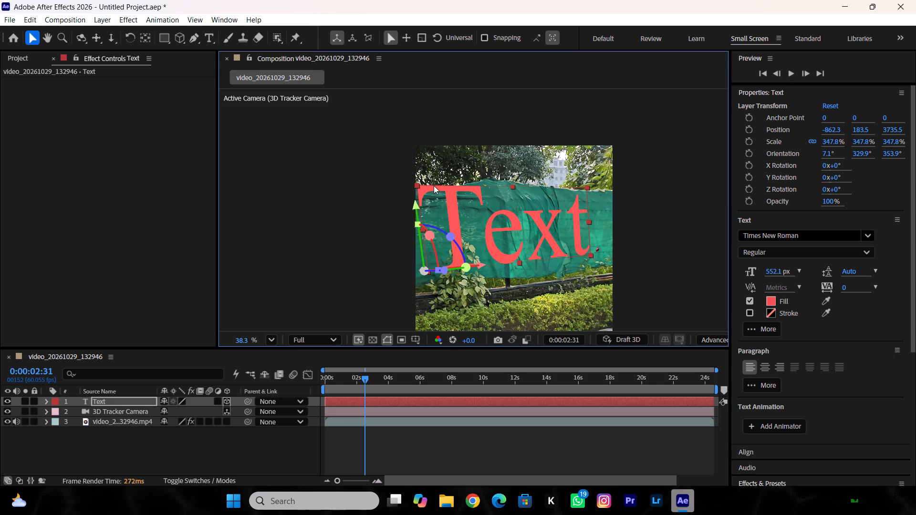
pyautogui.moveTo(420, 205); pyautogui.dragTo(437, 256)
pyautogui.moveTo(462, 291); pyautogui.dragTo(468, 295)
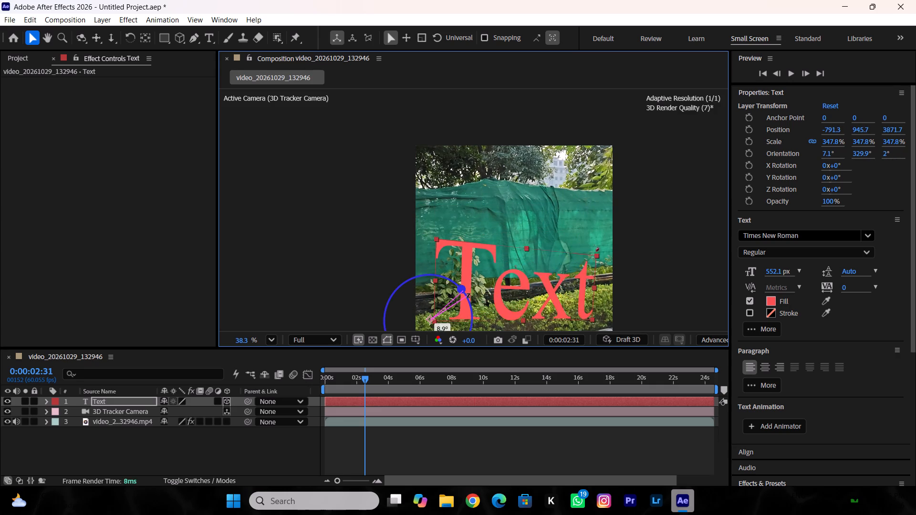
pyautogui.moveTo(468, 295); pyautogui.dragTo(458, 295)
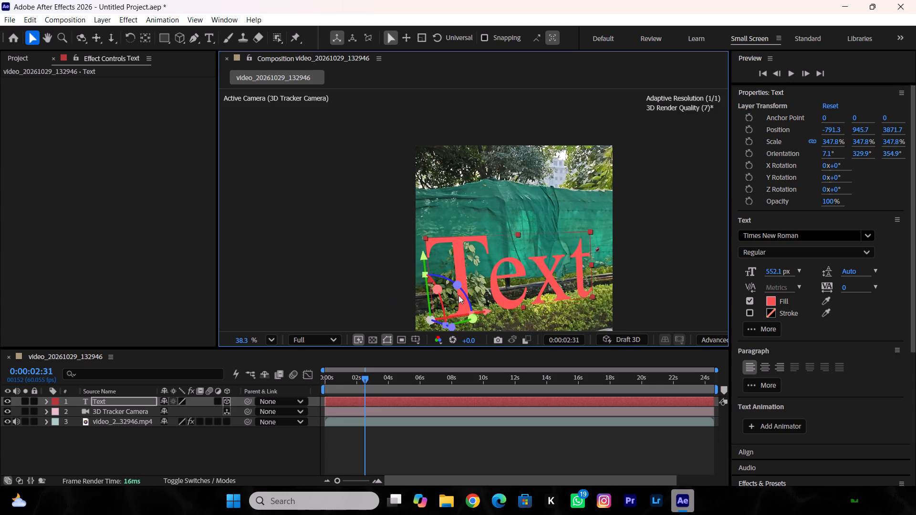
# Delete all the placeholder wording from the tracked text layer, leaving the layer empty.
pyautogui.click(553, 285)
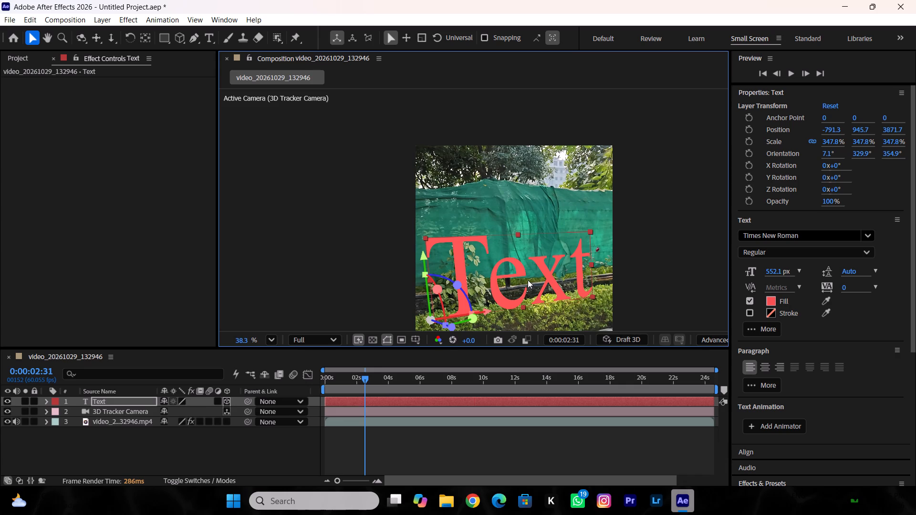
pyautogui.press('t')
pyautogui.click(132, 404)
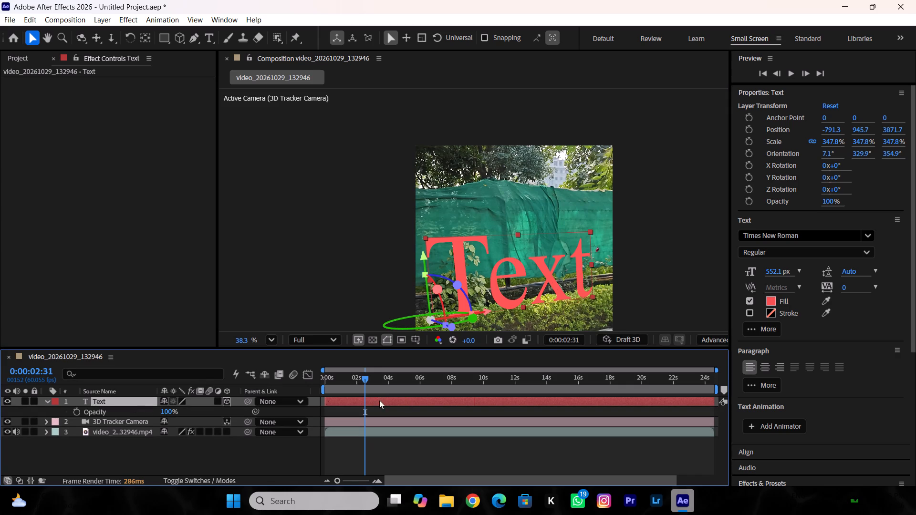
pyautogui.click(213, 33)
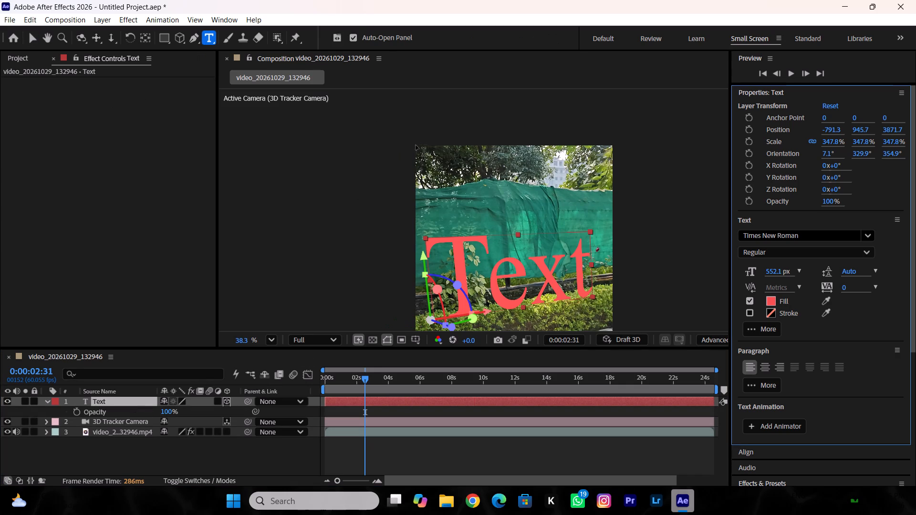
pyautogui.click(576, 274)
pyautogui.click(588, 274)
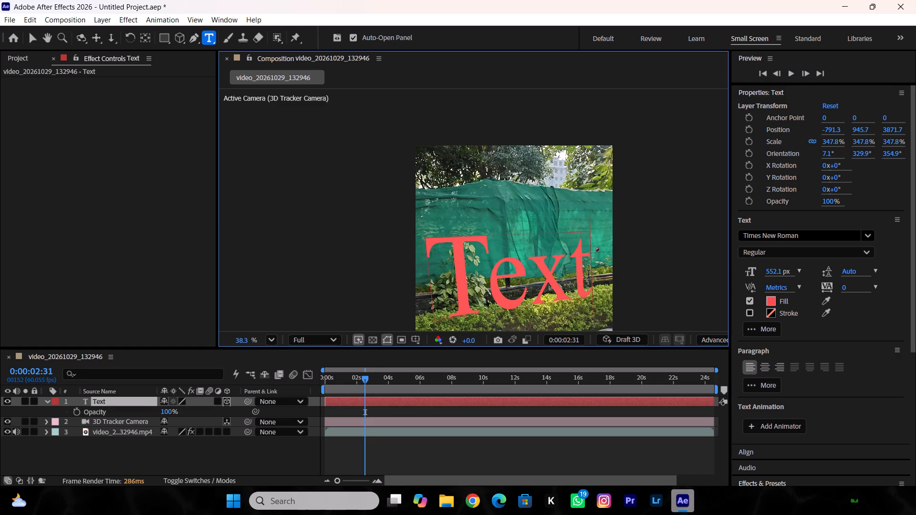
pyautogui.press('BackSpace')
pyautogui.press('BackSpace')
pyautogui.press('BackSpace')
pyautogui.press('BackSpace')
pyautogui.press('BackSpace')
pyautogui.press('BackSpace')
pyautogui.press('BackSpace')
pyautogui.press('BackSpace')
pyautogui.press('BackSpace')
pyautogui.press('BackSpace')
pyautogui.press('BackSpace')
pyautogui.press('BackSpace')
pyautogui.press('BackSpace')
pyautogui.press('BackSpace')
pyautogui.press('BackSpace')
pyautogui.press('BackSpace')
pyautogui.press('BackSpace')
pyautogui.press('BackSpace')
pyautogui.press('BackSpace')
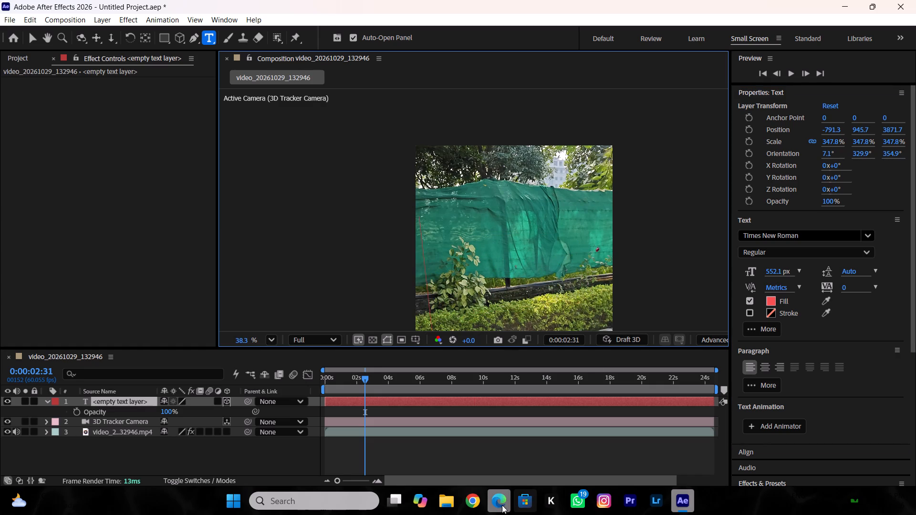
# Switch to File Explorer and look through the images and videos in the Downloads folder.
pyautogui.click(457, 498)
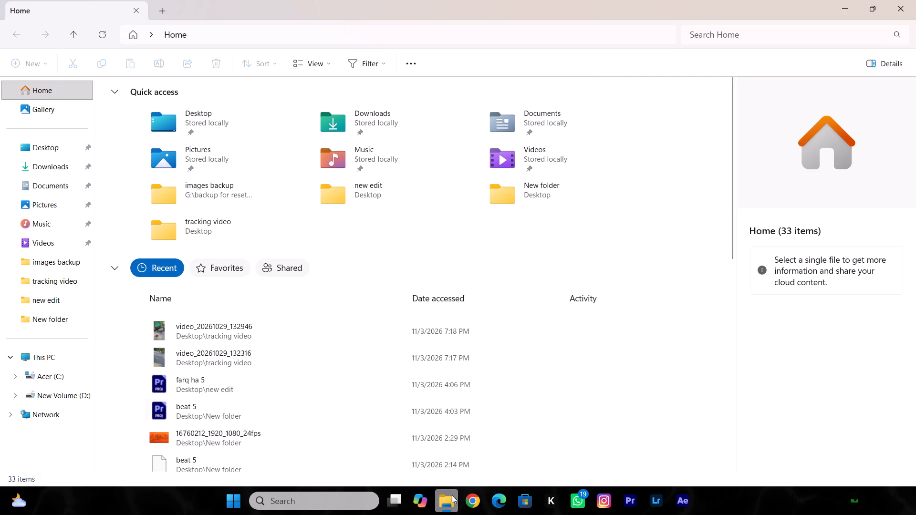
pyautogui.click(73, 349)
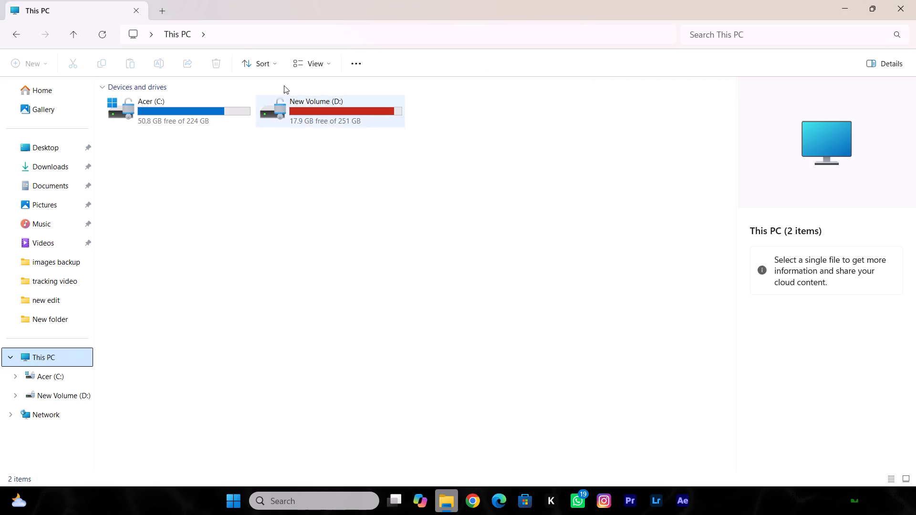
pyautogui.click(42, 171)
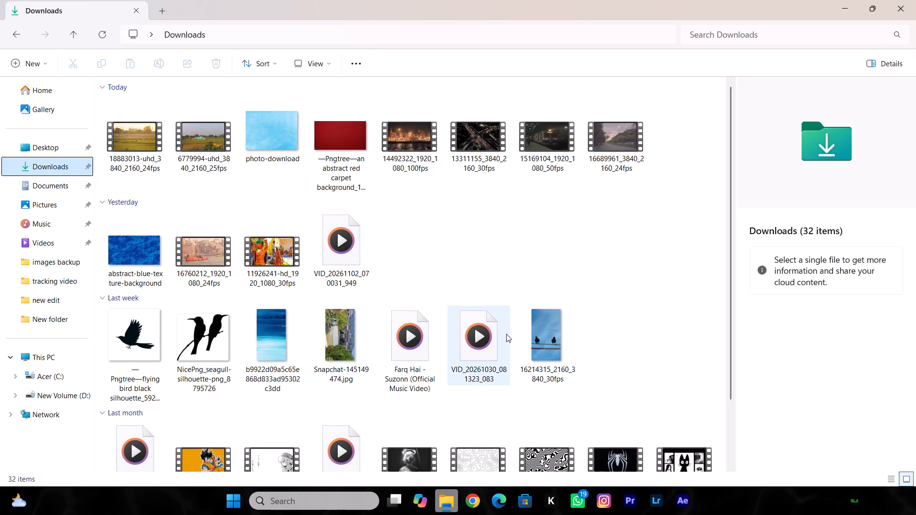
pyautogui.scroll(-2, 512, 337)
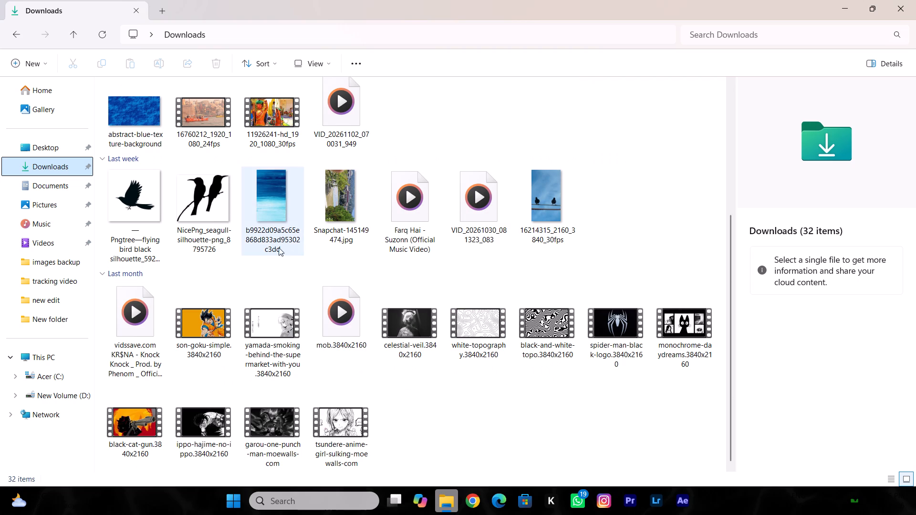
pyautogui.scroll(5, 271, 293)
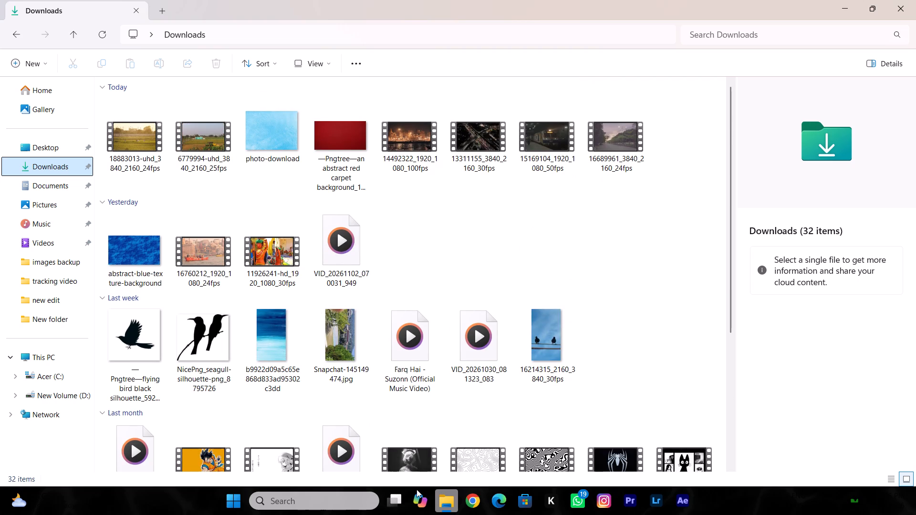
# Switch to Chrome, open YouTube and search it for "imposter syndrome ringtone downlad".
pyautogui.click(476, 503)
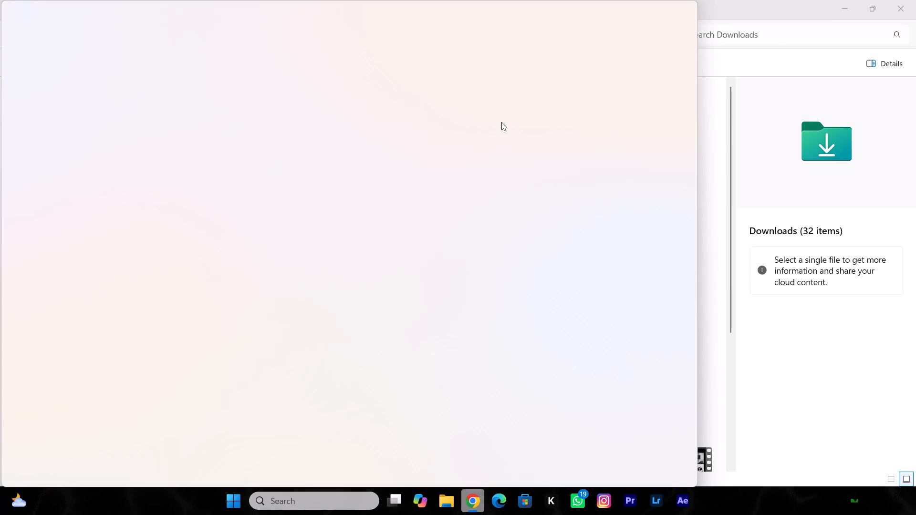
pyautogui.click(360, 214)
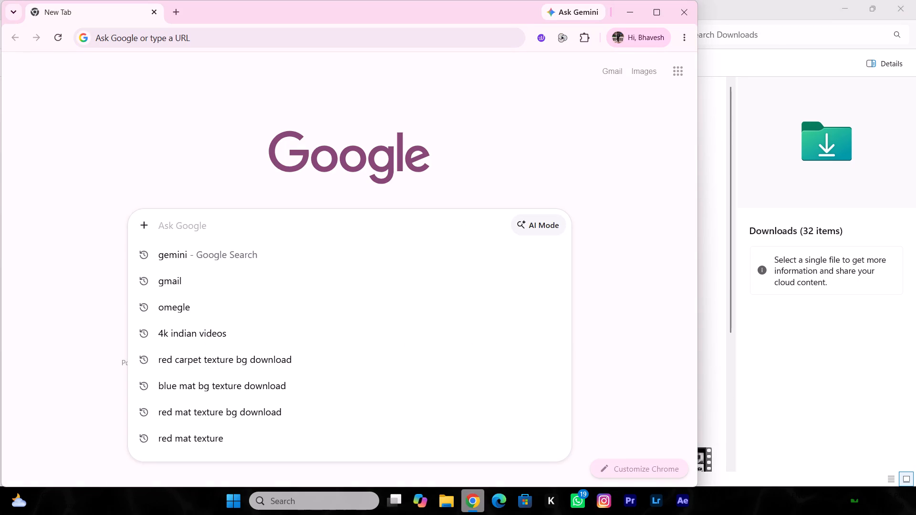
pyautogui.write('youtube')
pyautogui.press('Return')
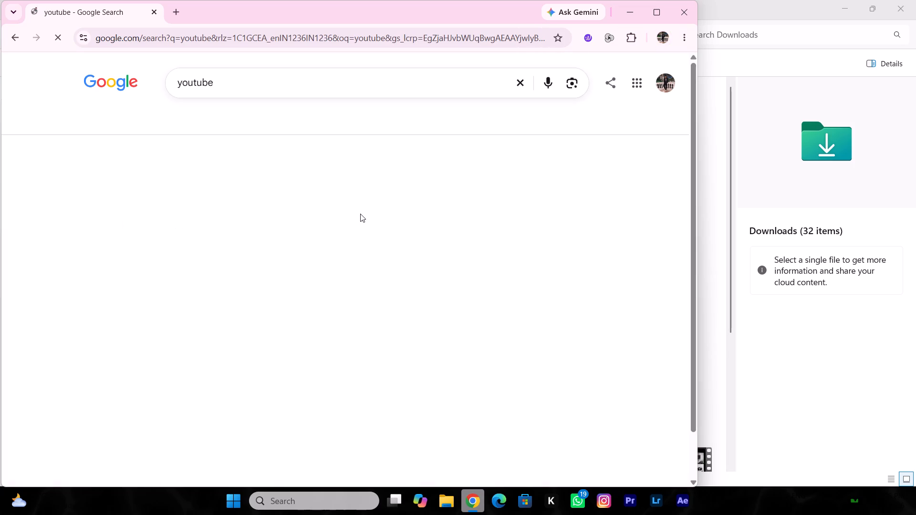
pyautogui.click(106, 181)
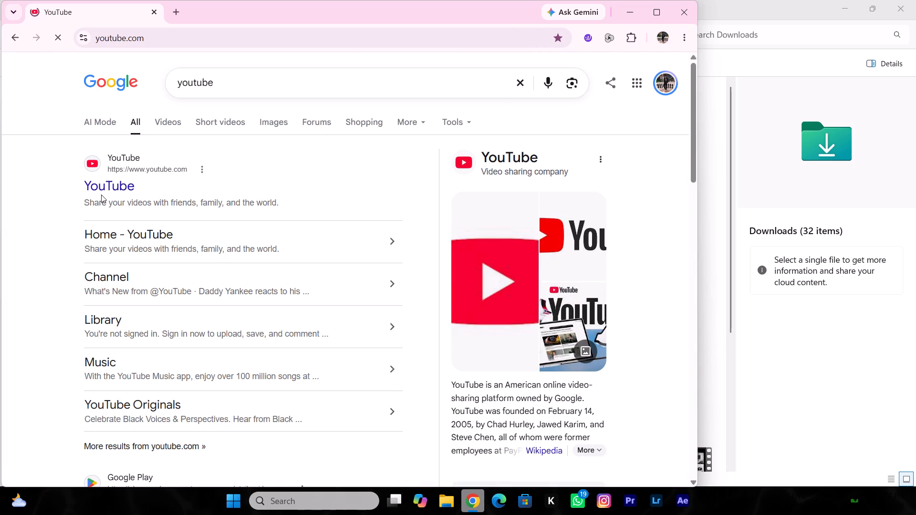
pyautogui.click(280, 73)
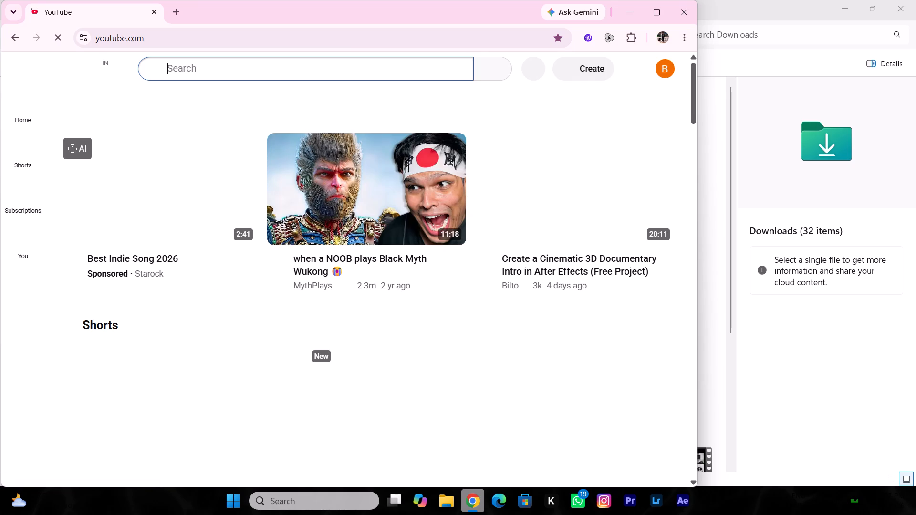
pyautogui.write('imposter')
pyautogui.press('space')
pyautogui.write('syndrome ringtone downlad')
pyautogui.press('Return')
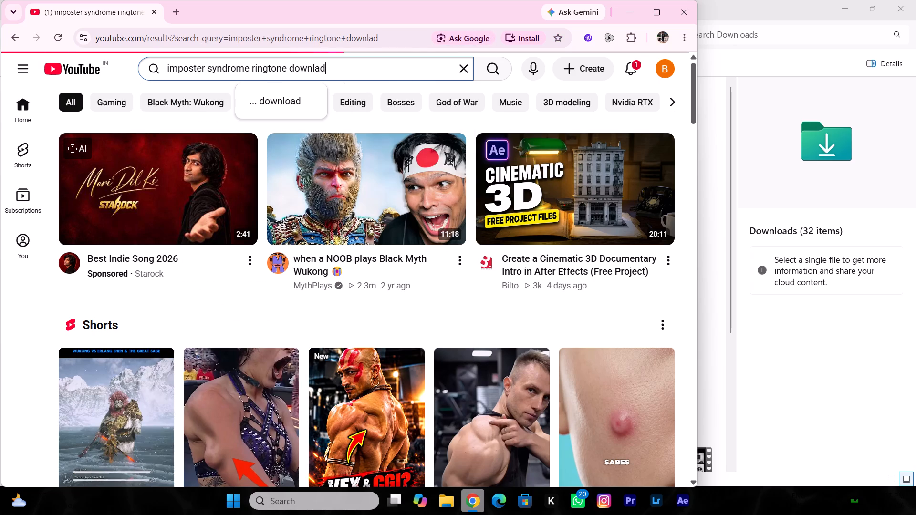
# Open the Imposter Syndrome-Sidney Gish lyrics Short from the search results and copy its share link.
pyautogui.scroll(-1, 288, 228)
pyautogui.click(133, 232)
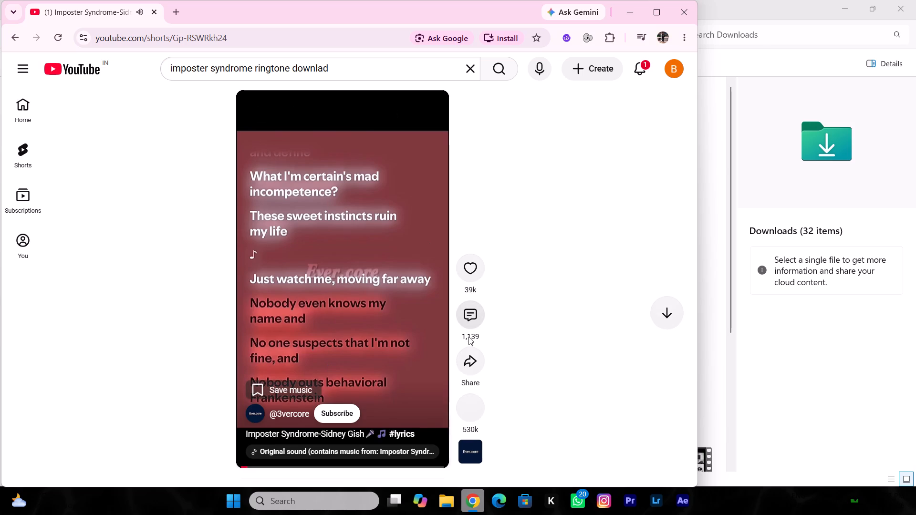
pyautogui.click(479, 368)
pyautogui.click(441, 309)
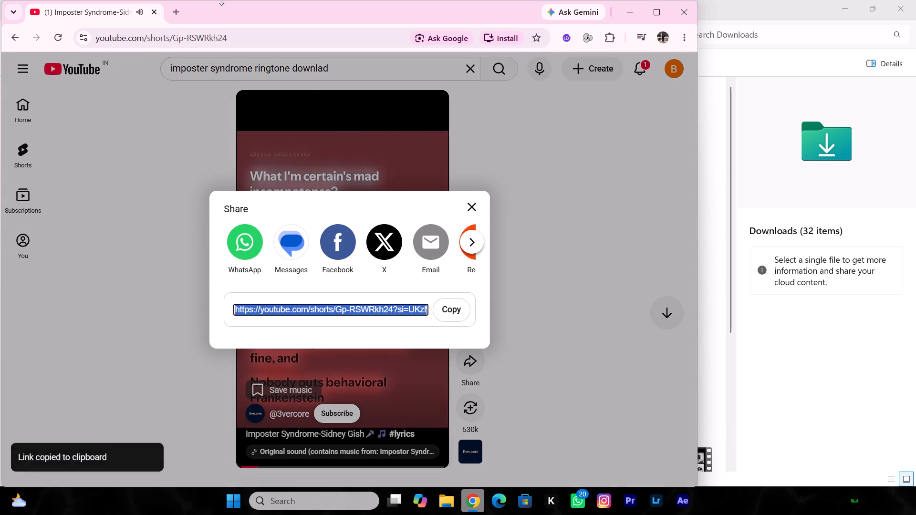
# In a new browser tab, search for "youtube video download" and open the vidssave.com YouTube Video Downloader.
pyautogui.click(173, 13)
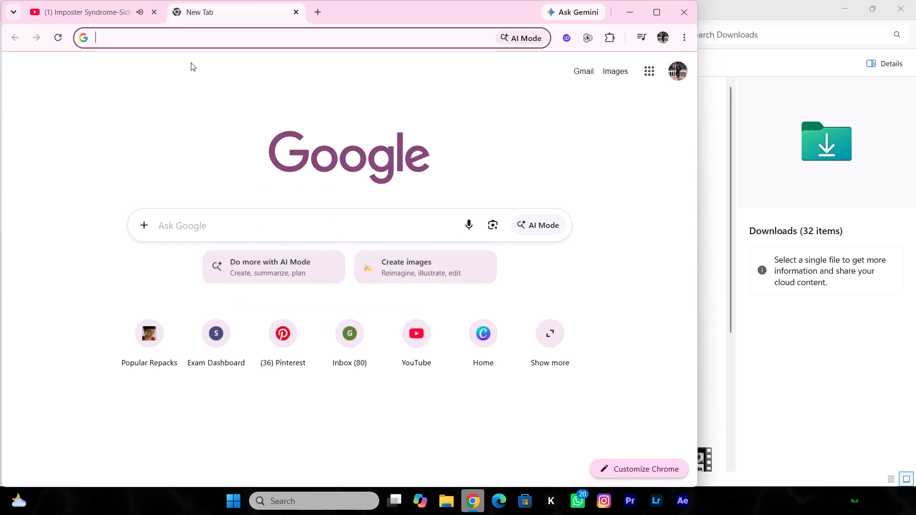
pyautogui.write('youtube video download')
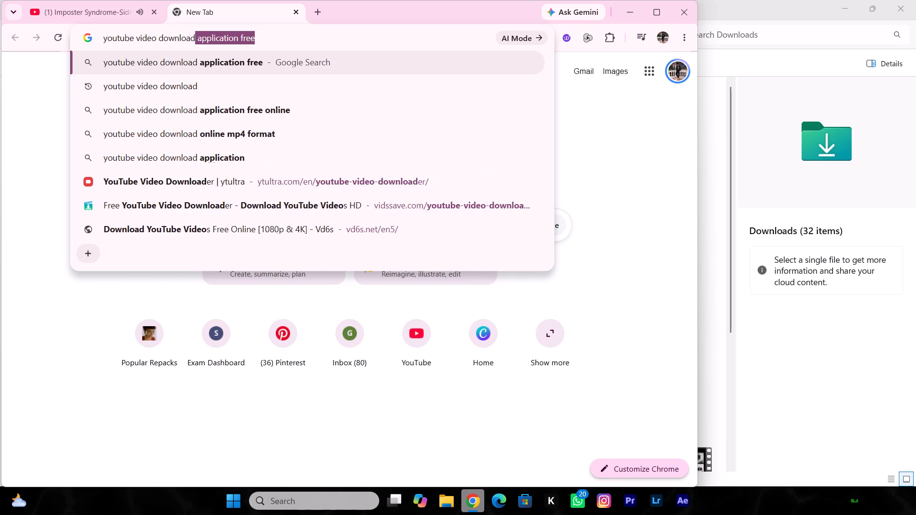
pyautogui.press('Return')
pyautogui.click(192, 194)
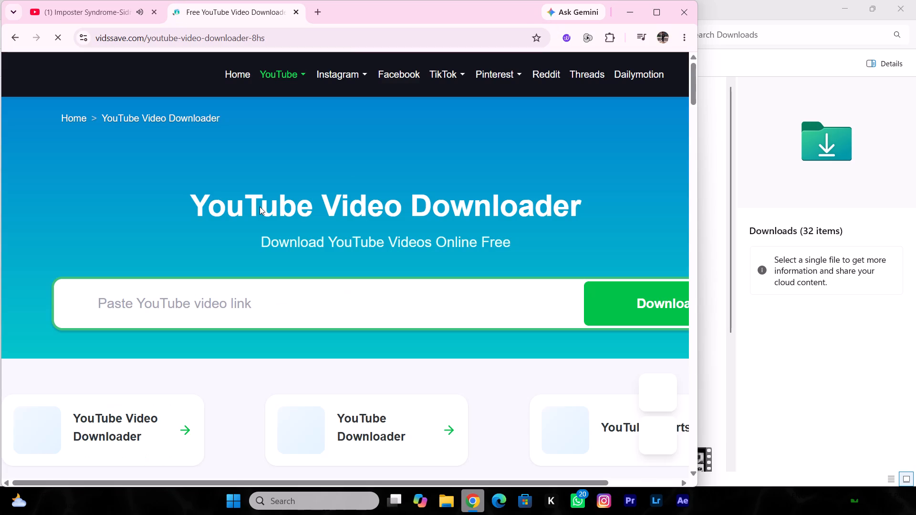
# Submit the copied Short link to the downloader and download its audio as the 48KBPS MP3.
pyautogui.click(252, 299)
pyautogui.hotkey('ctrl', 'v')
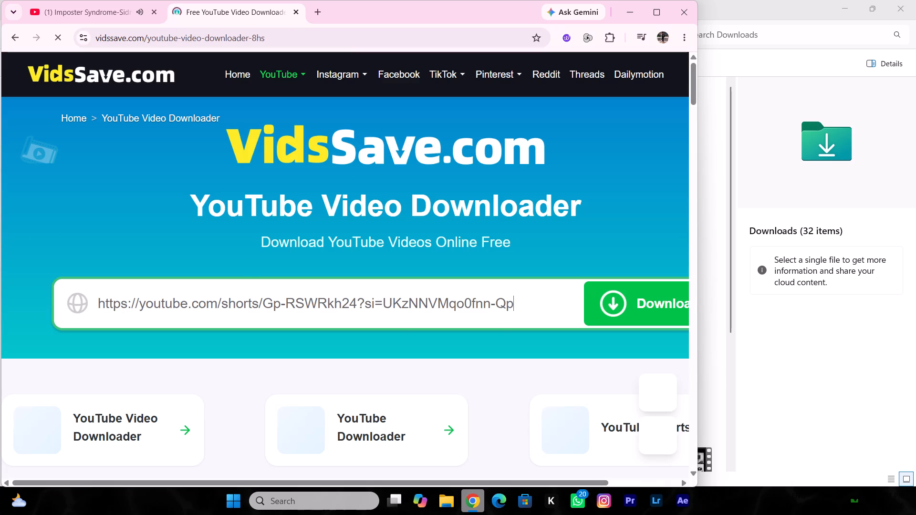
pyautogui.click(666, 308)
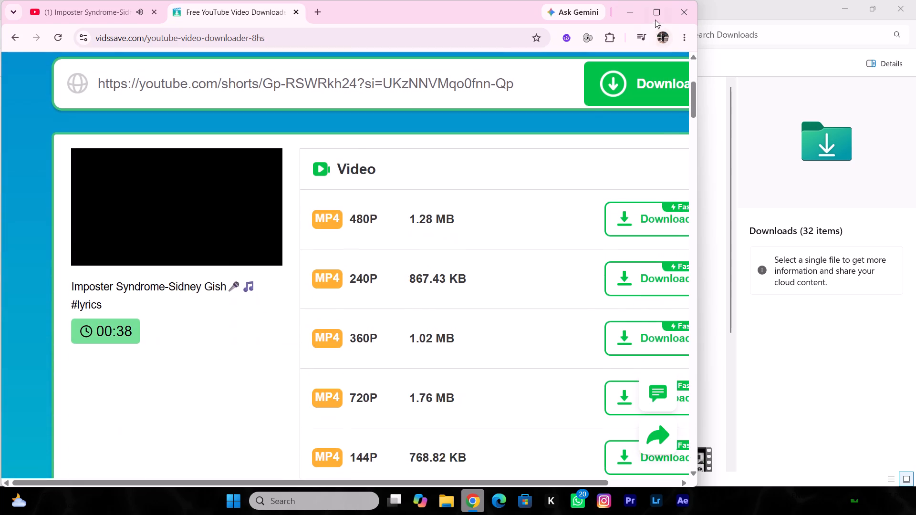
pyautogui.click(666, 11)
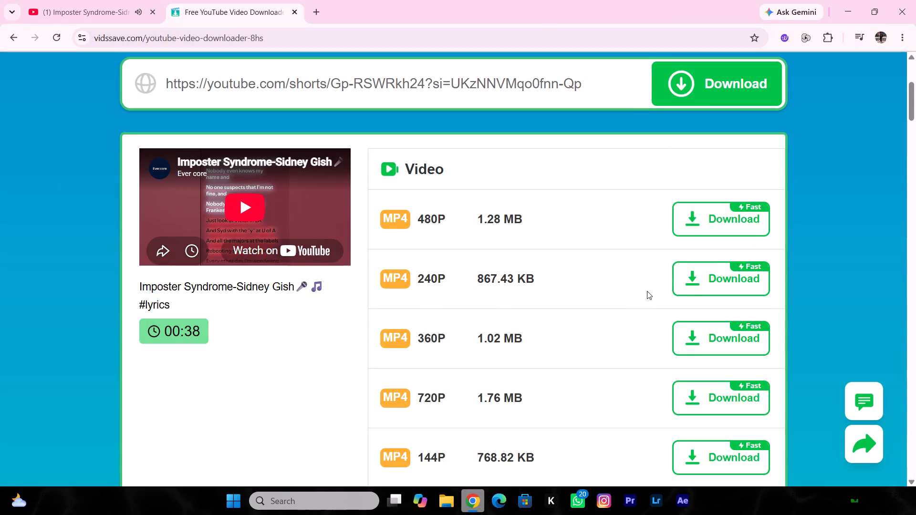
pyautogui.scroll(-5, 625, 303)
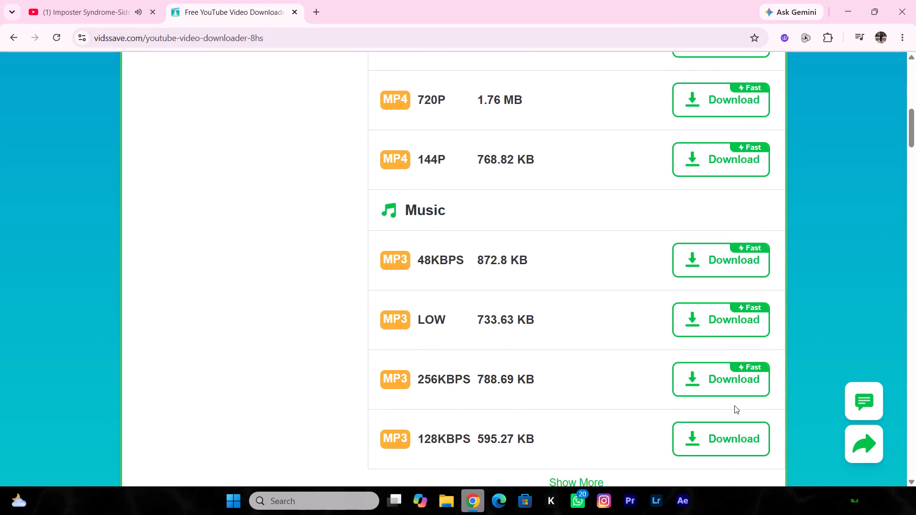
pyautogui.click(720, 262)
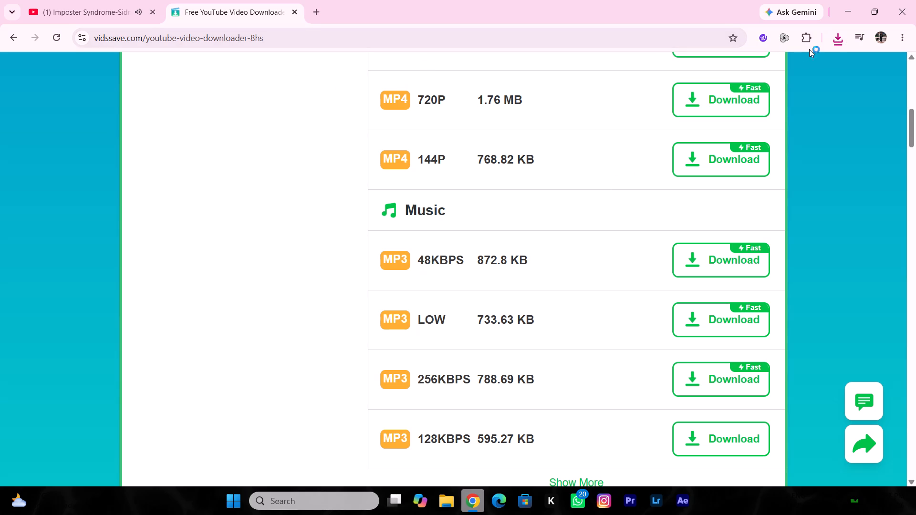
# Bring the downloaded 48KBPS MP3 from Chrome's recent downloads into the After Effects project as footage.
pyautogui.click(839, 39)
pyautogui.moveTo(745, 100); pyautogui.dragTo(726, 150)
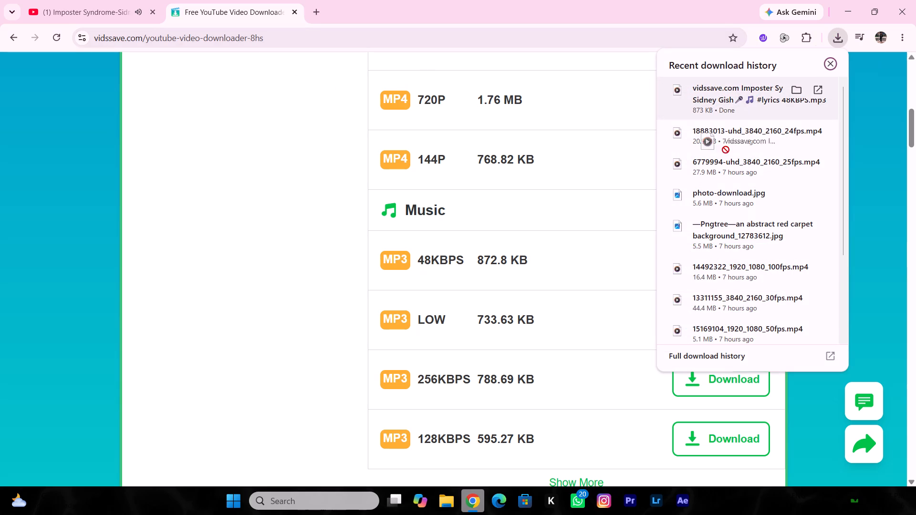
pyautogui.moveTo(726, 150); pyautogui.dragTo(694, 505)
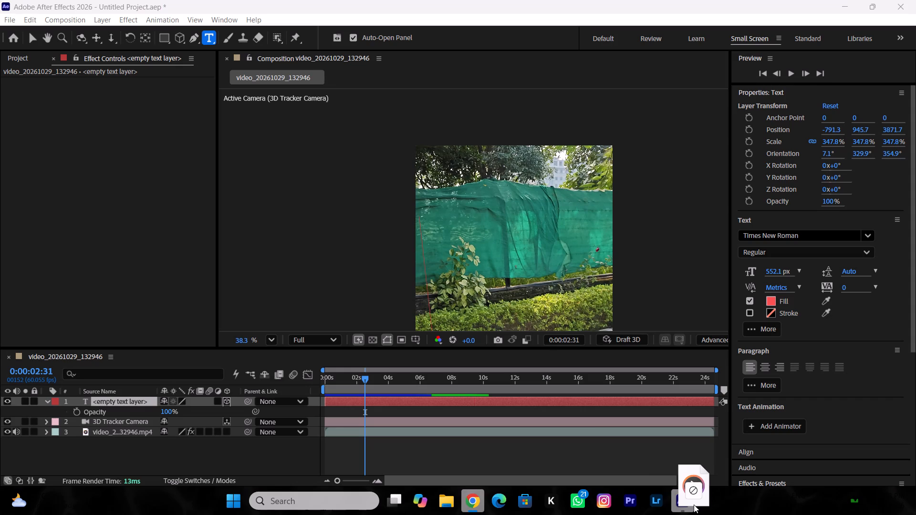
pyautogui.moveTo(694, 505); pyautogui.dragTo(35, 49)
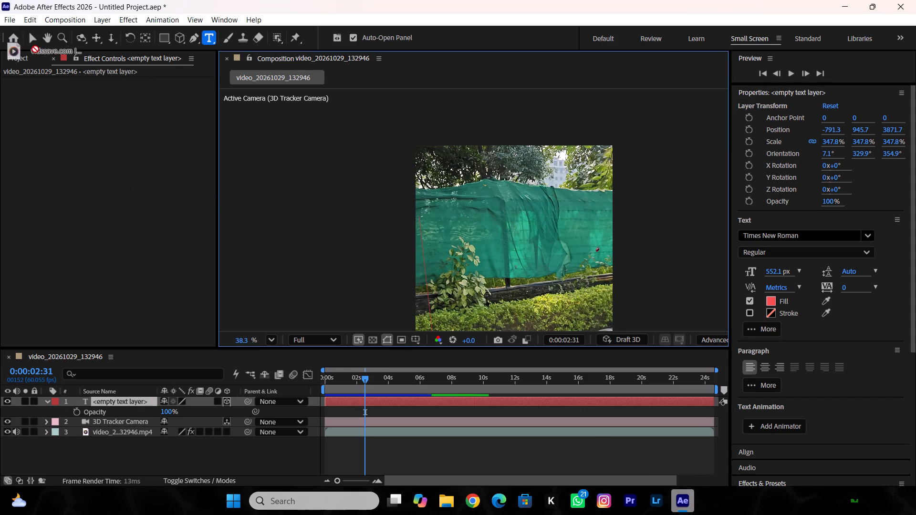
pyautogui.moveTo(35, 49); pyautogui.dragTo(77, 213)
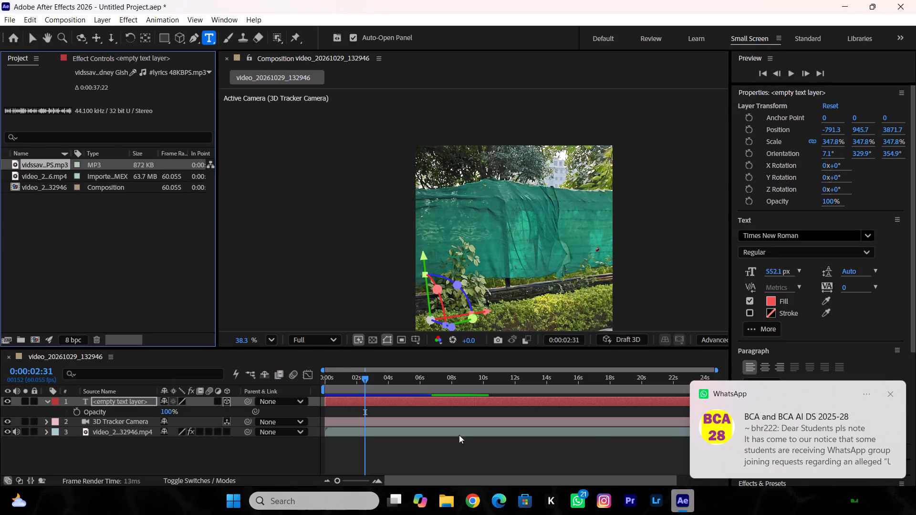
# Return to the YouTube Short in Chrome, dismiss its share window and pause the playback.
pyautogui.click(476, 494)
pyautogui.click(49, 0)
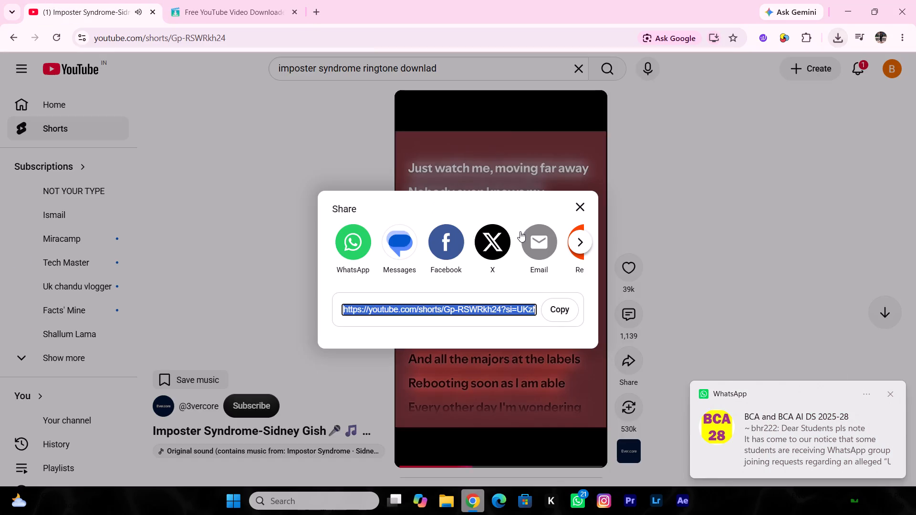
pyautogui.click(520, 231)
pyautogui.click(517, 134)
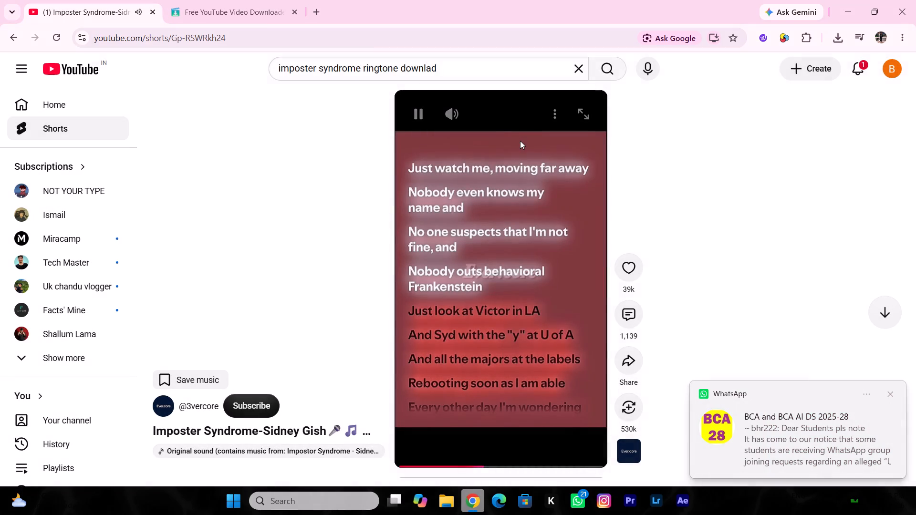
pyautogui.click(520, 141)
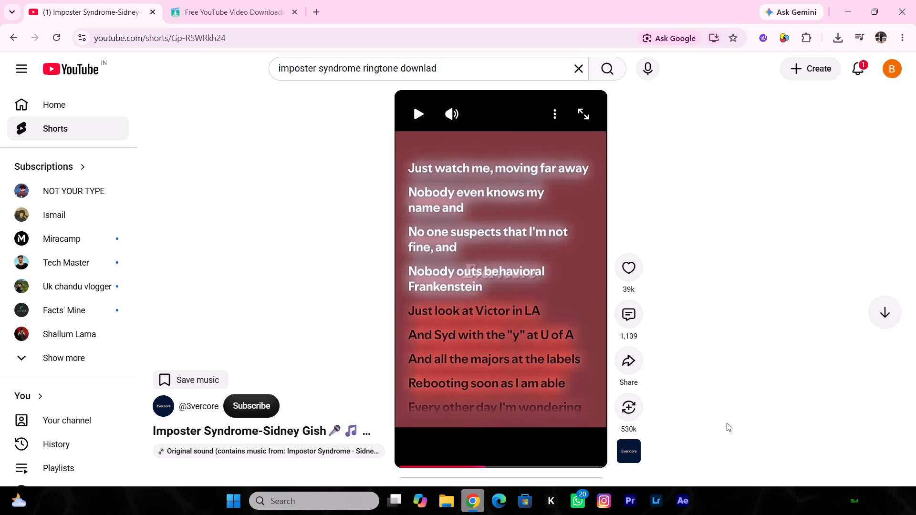
# Switch to After Effects and add the imported MP3 beneath the video layer in the timeline, starting at 0 seconds.
pyautogui.click(677, 504)
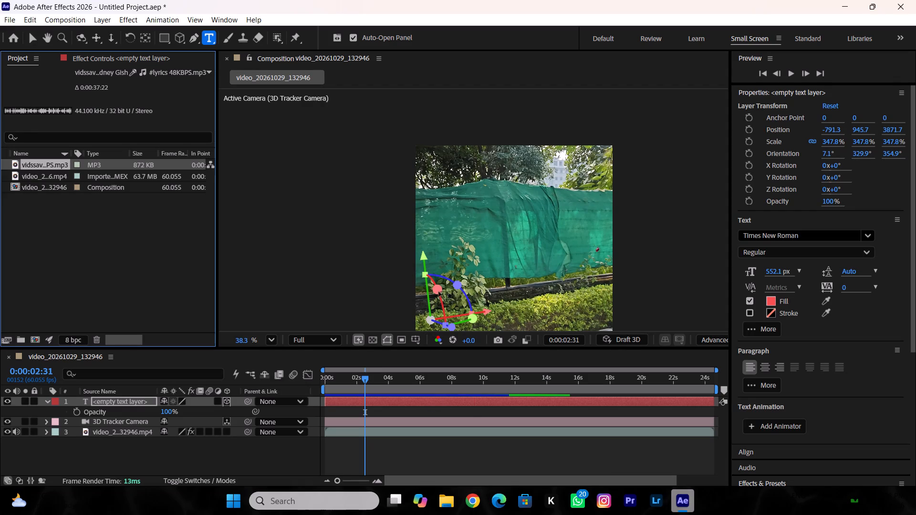
pyautogui.click(448, 298)
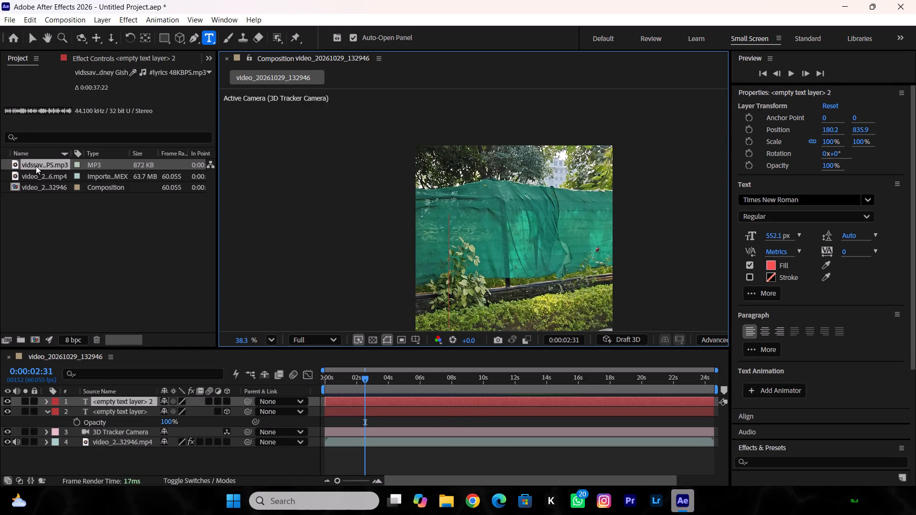
pyautogui.moveTo(36, 166); pyautogui.dragTo(212, 277)
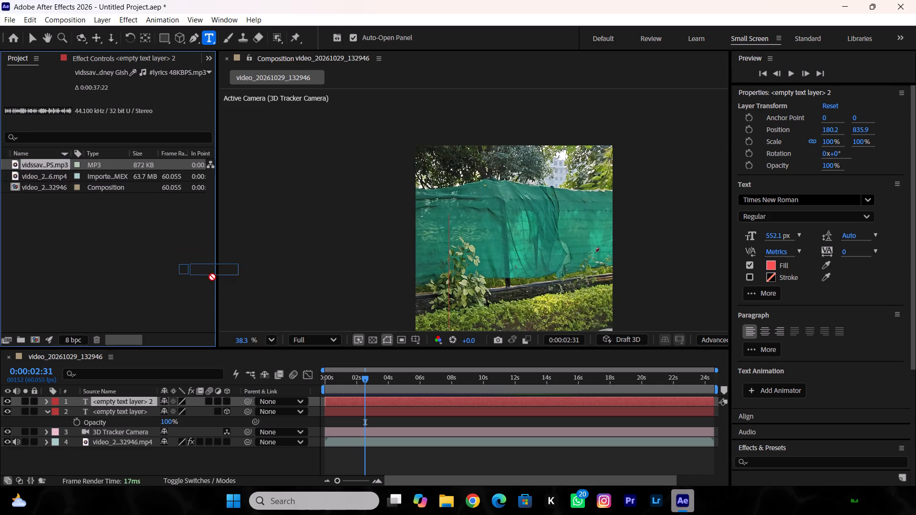
pyautogui.moveTo(212, 277); pyautogui.dragTo(356, 449)
pyautogui.moveTo(380, 455); pyautogui.dragTo(364, 455)
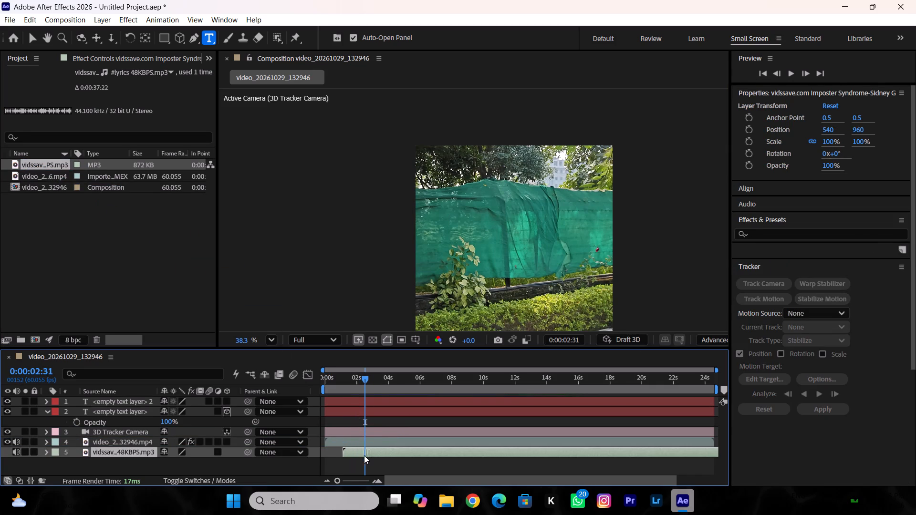
pyautogui.moveTo(364, 455); pyautogui.dragTo(349, 458)
# Preview the composition from the beginning to hear the song with the footage, stopping after about two seconds.
pyautogui.moveTo(365, 379); pyautogui.dragTo(308, 383)
pyautogui.press('space')
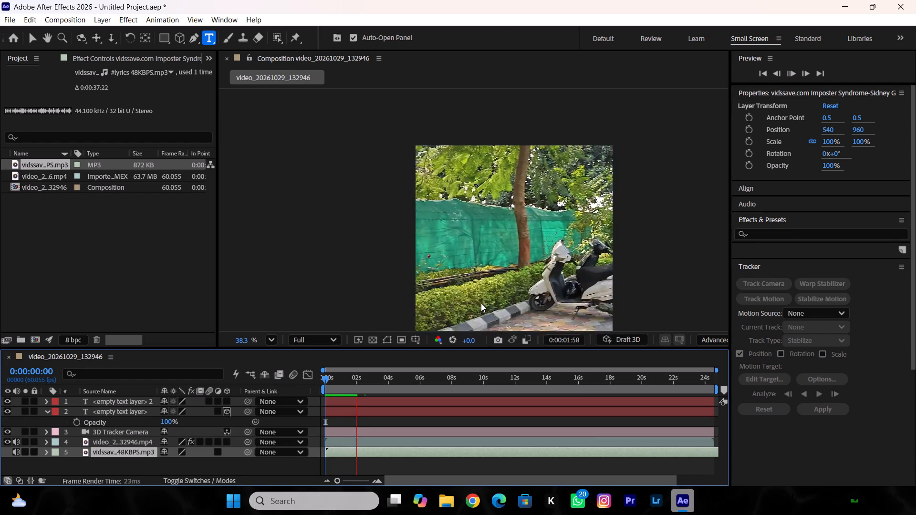
pyautogui.press('space')
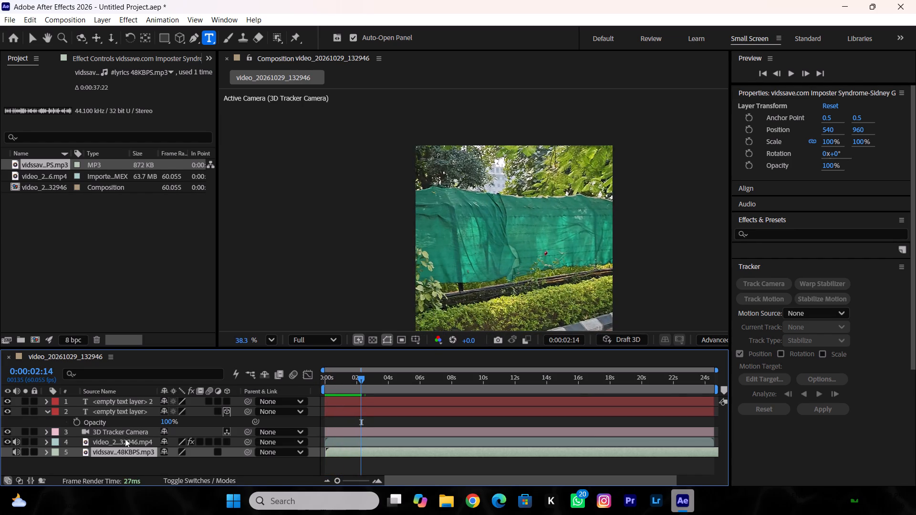
# Mute the audio of the video_20261029_132946.mp4 layer and start a preview of the composition from the beginning.
pyautogui.click(124, 442)
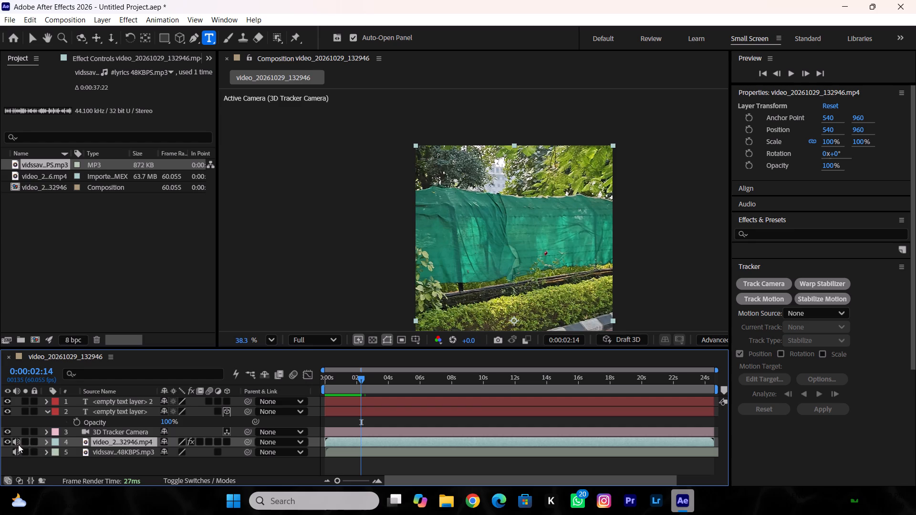
pyautogui.click(18, 444)
pyautogui.moveTo(366, 377); pyautogui.dragTo(268, 399)
pyautogui.press('space')
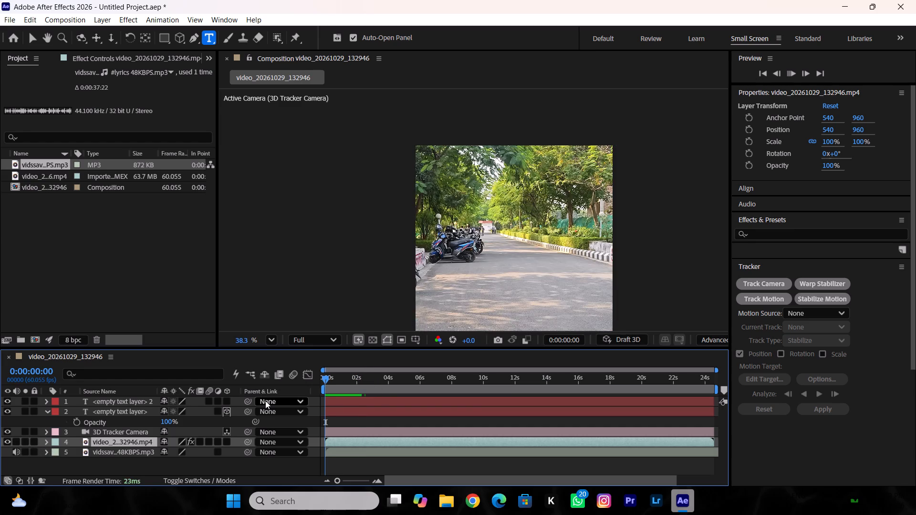
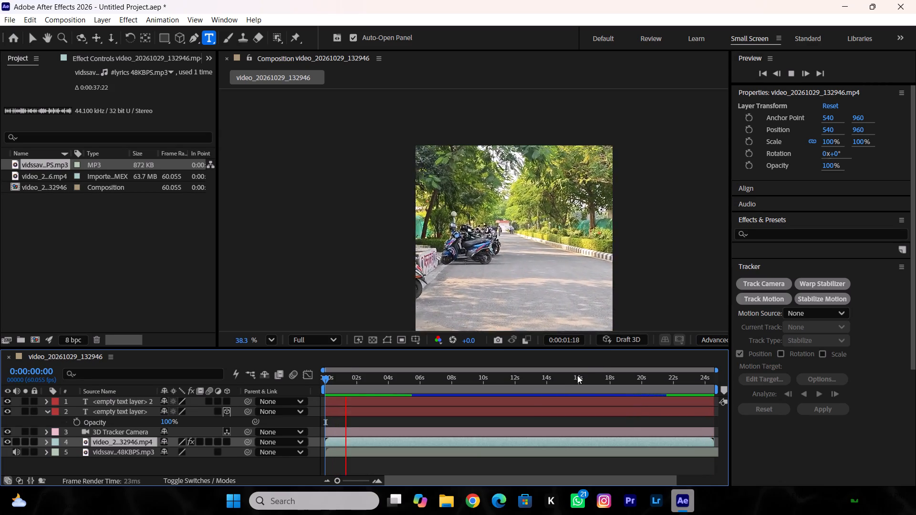
# Stop the preview and scrub through the first five seconds, checking the footage with each empty text layer selected.
pyautogui.moveTo(577, 375); pyautogui.dragTo(269, 386)
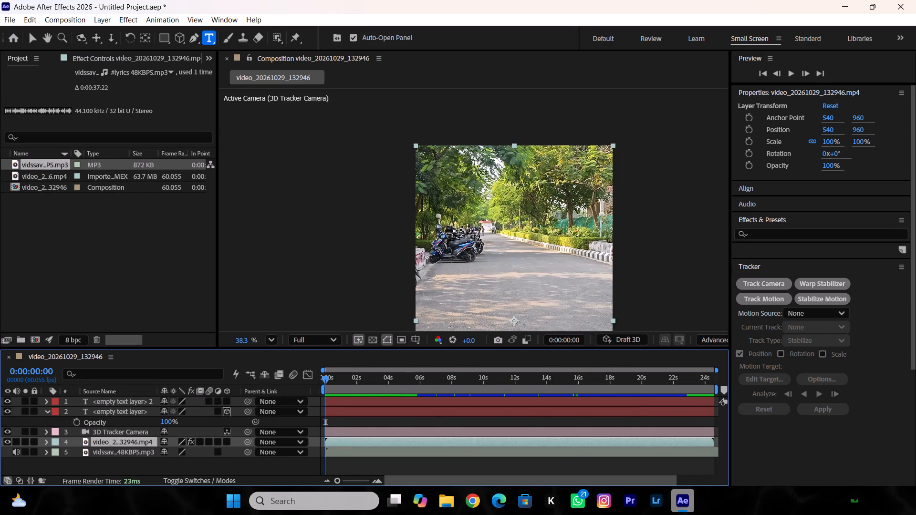
pyautogui.click(127, 402)
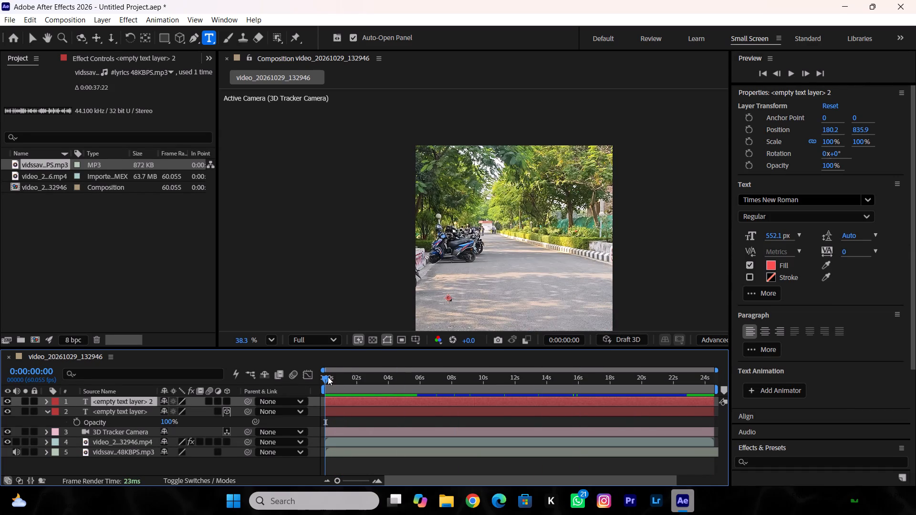
pyautogui.moveTo(328, 377); pyautogui.dragTo(402, 390)
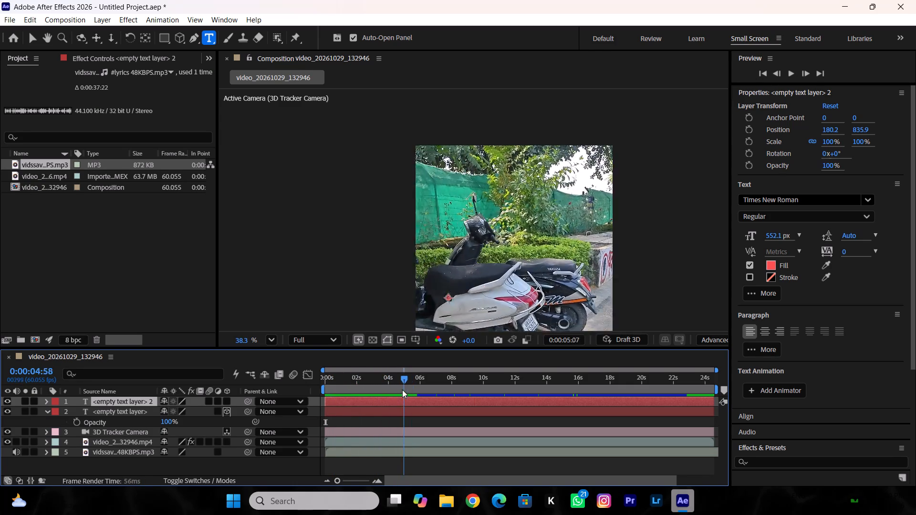
pyautogui.moveTo(402, 390); pyautogui.dragTo(354, 395)
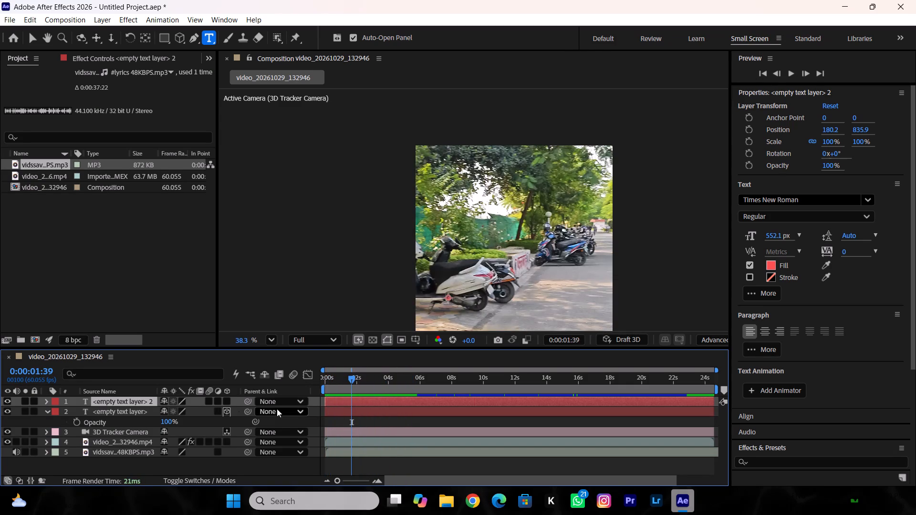
pyautogui.click(112, 415)
pyautogui.moveTo(351, 390); pyautogui.dragTo(377, 391)
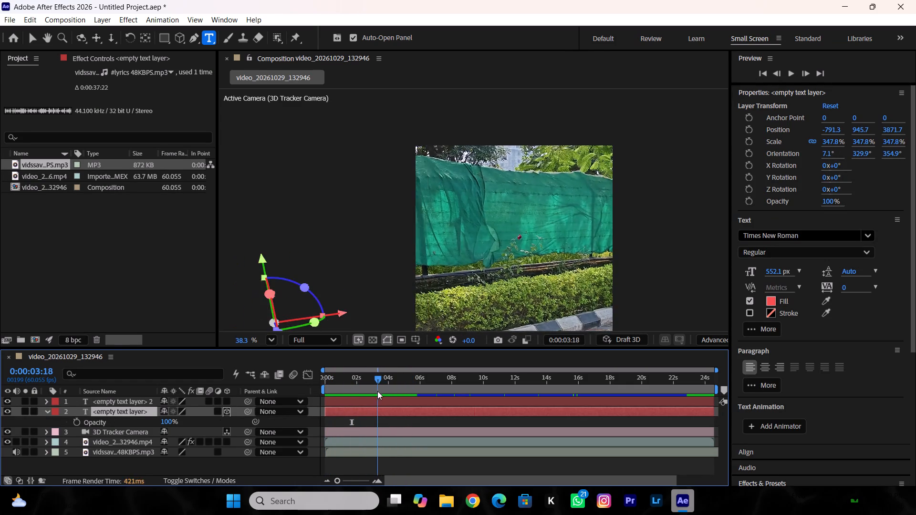
pyautogui.moveTo(377, 391); pyautogui.dragTo(365, 392)
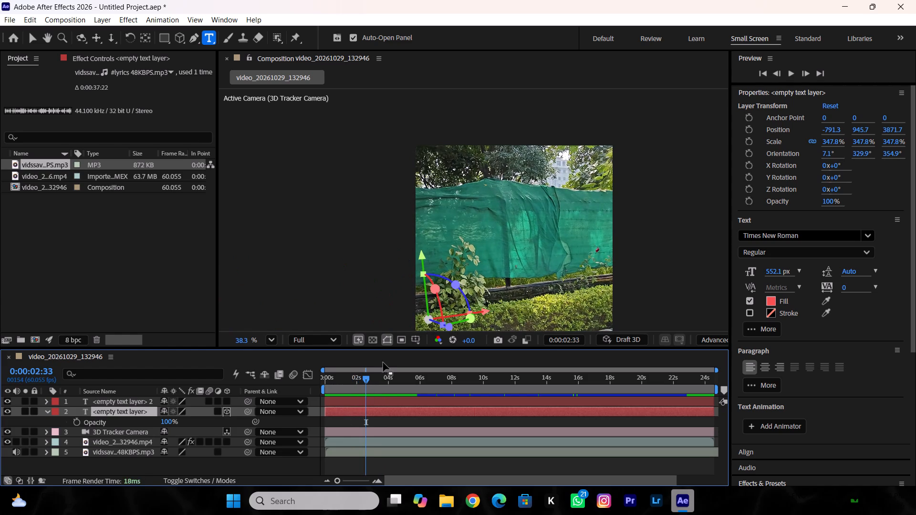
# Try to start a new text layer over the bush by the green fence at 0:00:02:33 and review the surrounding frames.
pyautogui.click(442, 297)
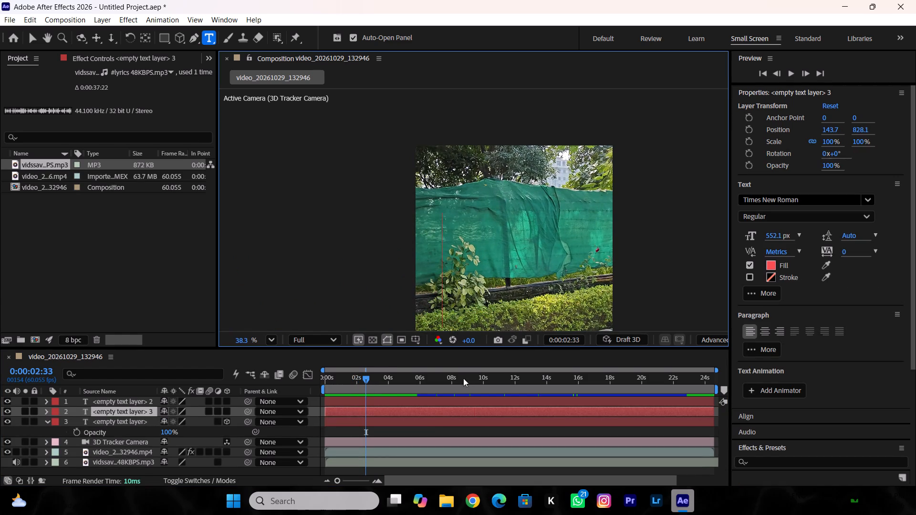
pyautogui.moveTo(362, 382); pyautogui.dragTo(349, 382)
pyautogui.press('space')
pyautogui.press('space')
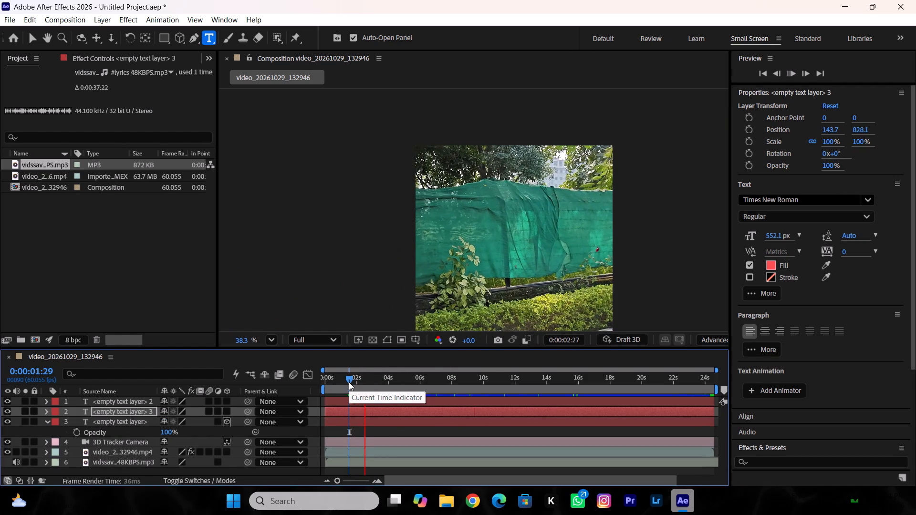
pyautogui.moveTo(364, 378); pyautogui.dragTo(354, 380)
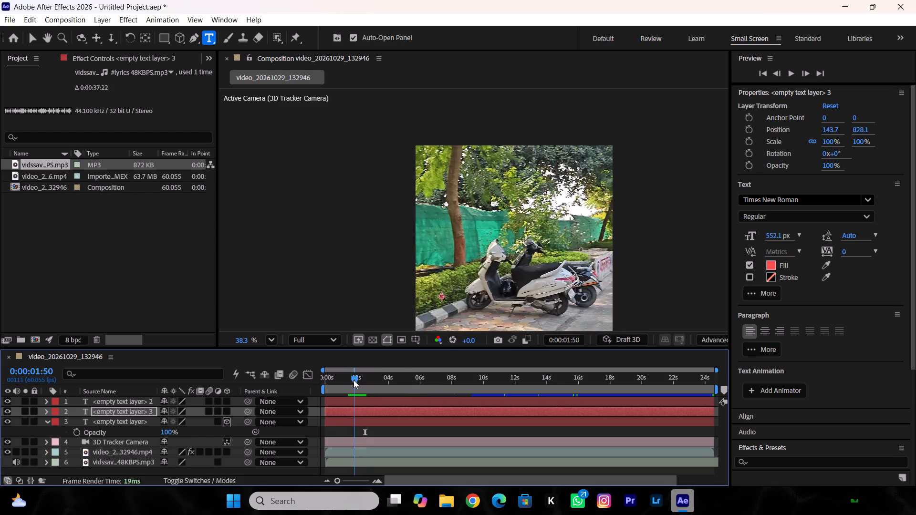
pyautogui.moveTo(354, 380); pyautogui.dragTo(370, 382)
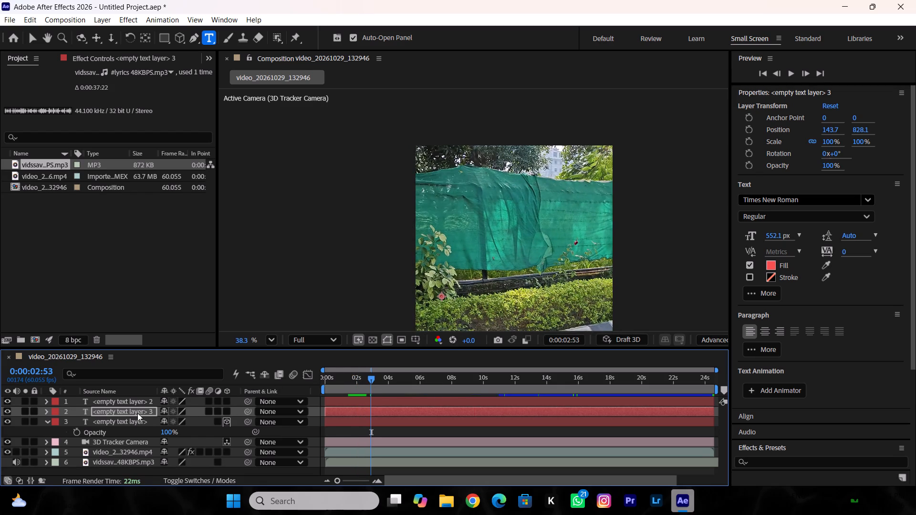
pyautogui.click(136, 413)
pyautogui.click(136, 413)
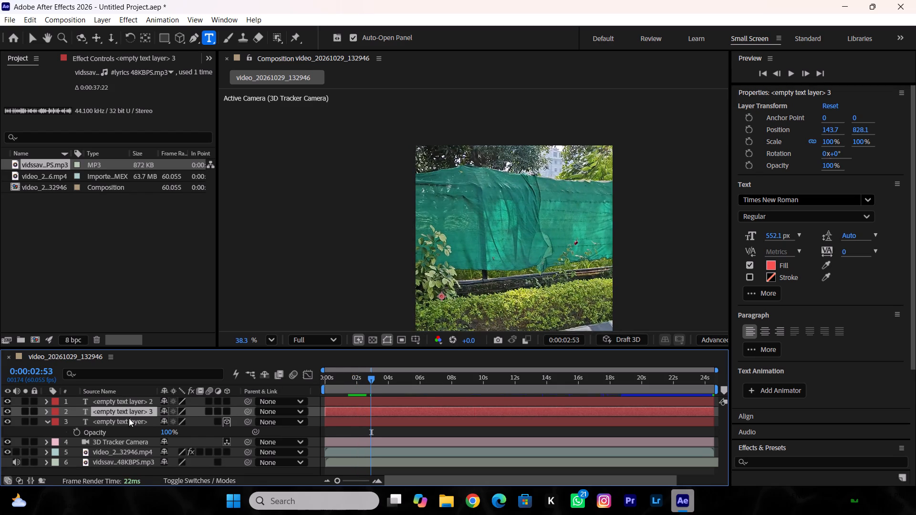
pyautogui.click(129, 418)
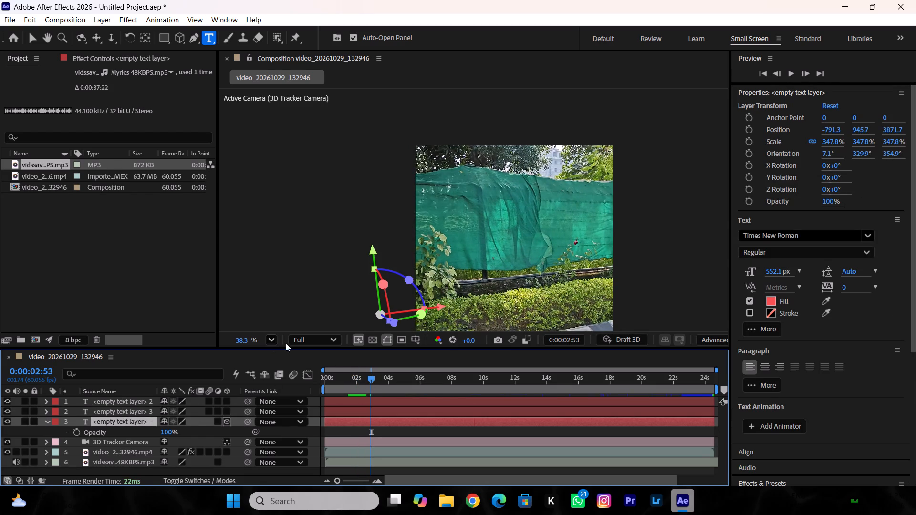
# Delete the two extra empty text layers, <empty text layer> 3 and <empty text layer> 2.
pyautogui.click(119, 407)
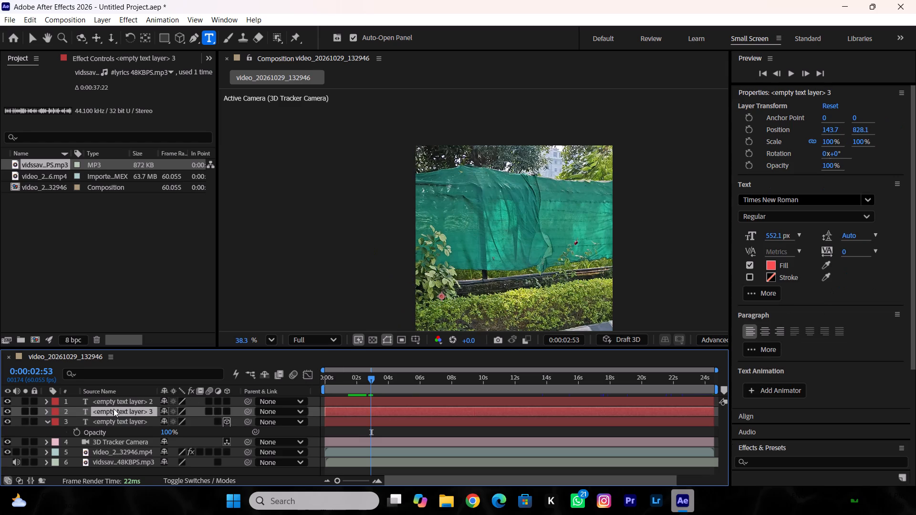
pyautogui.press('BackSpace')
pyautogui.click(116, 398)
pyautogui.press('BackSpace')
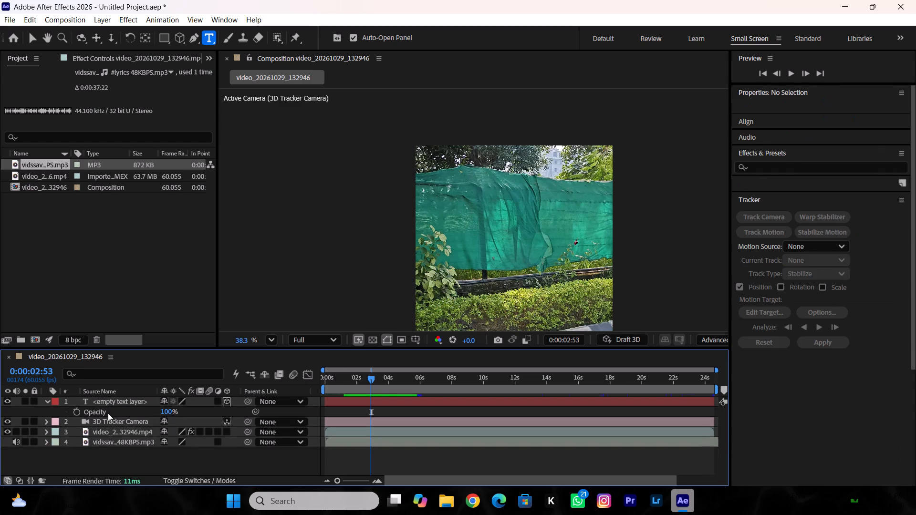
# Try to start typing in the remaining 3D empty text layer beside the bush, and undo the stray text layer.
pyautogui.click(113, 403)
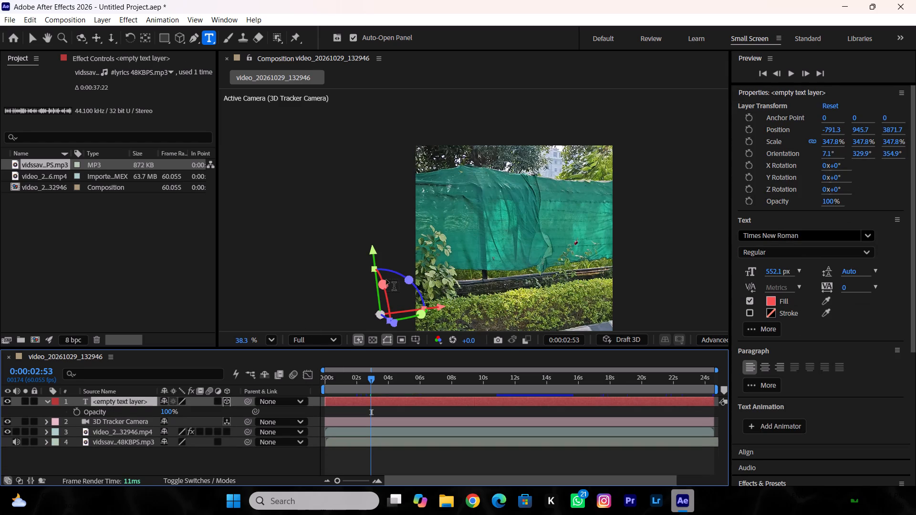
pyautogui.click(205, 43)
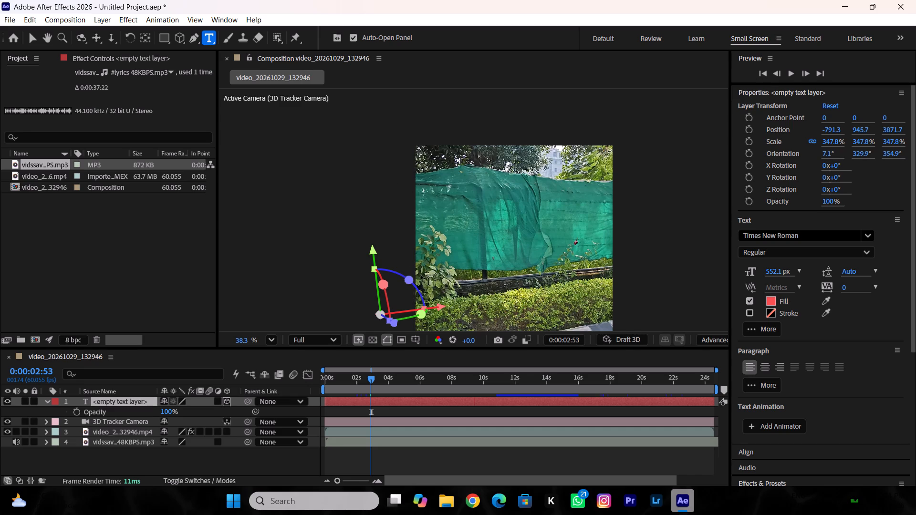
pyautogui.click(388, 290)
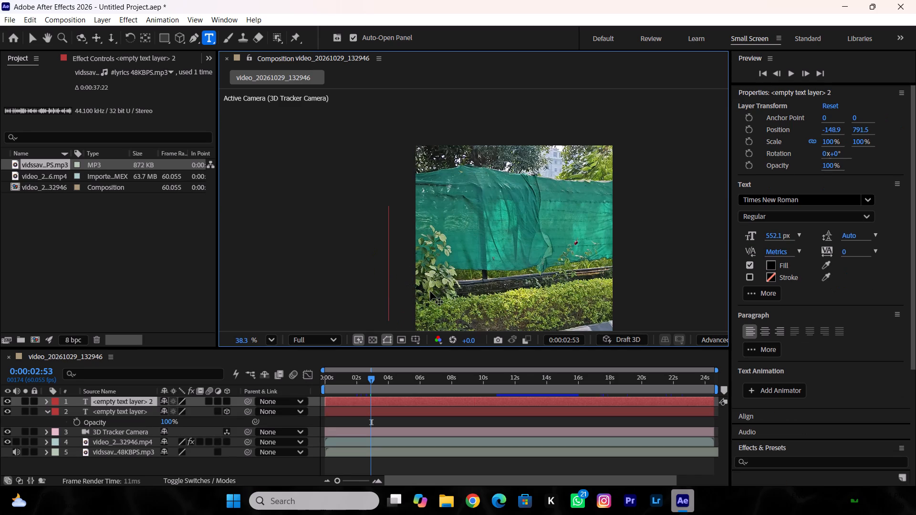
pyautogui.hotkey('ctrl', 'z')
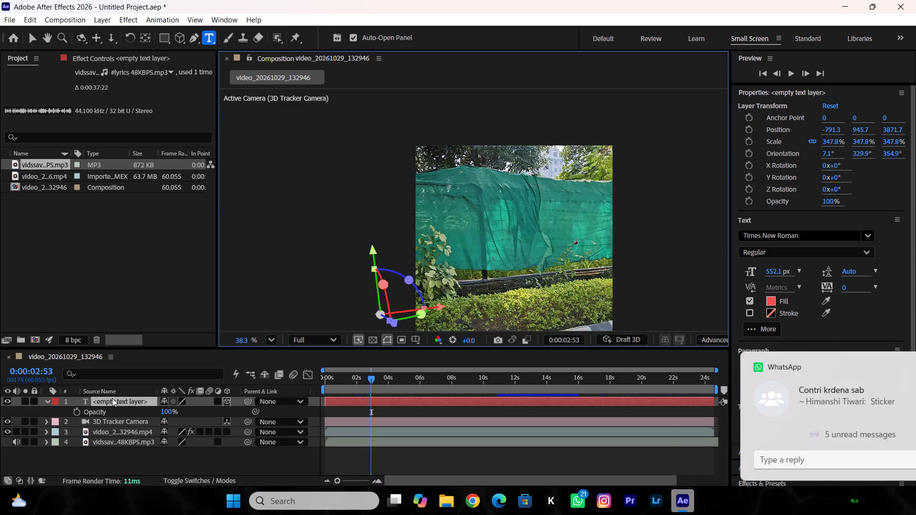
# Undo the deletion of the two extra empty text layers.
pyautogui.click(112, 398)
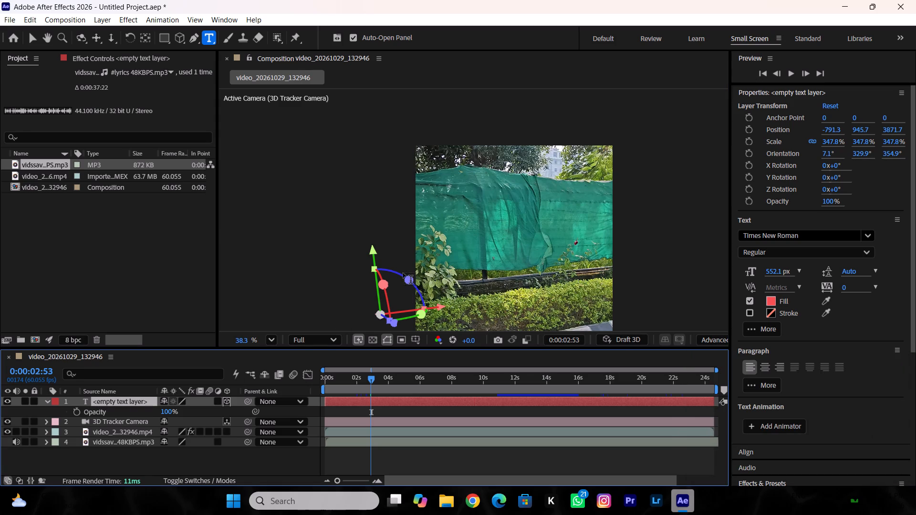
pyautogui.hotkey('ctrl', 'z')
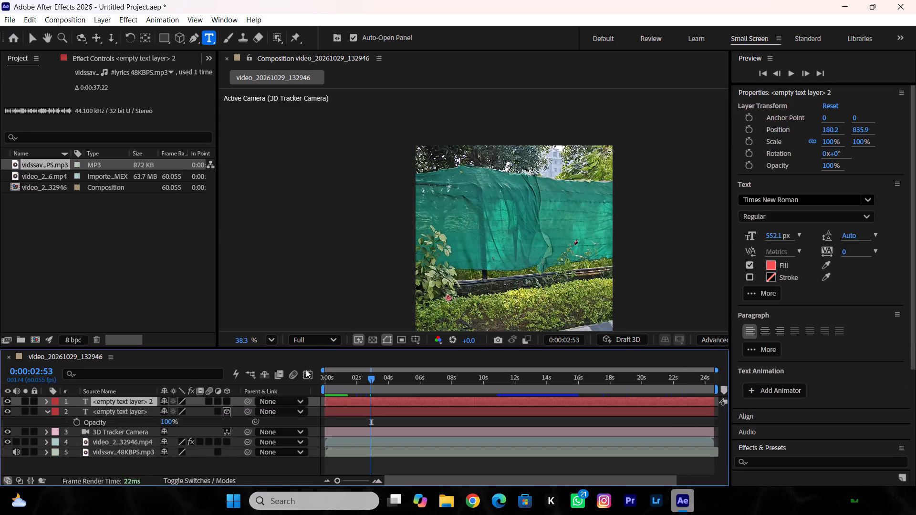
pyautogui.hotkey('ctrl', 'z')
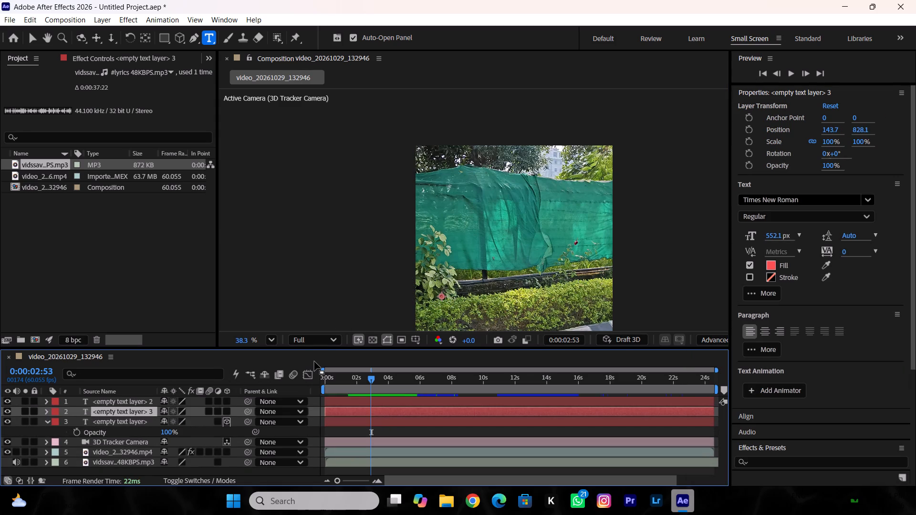
# Undo the creation of <empty text layer> 3, the video layer's audio mute and the song layer's shift to the composition start.
pyautogui.hotkey('ctrl', 'z')
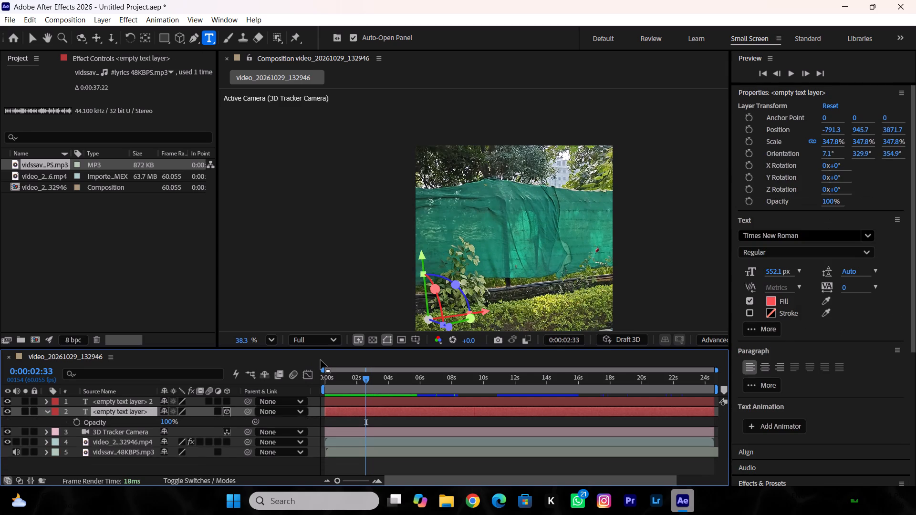
pyautogui.hotkey('ctrl', 'z')
pyautogui.hotkey('ctrl', 'z')
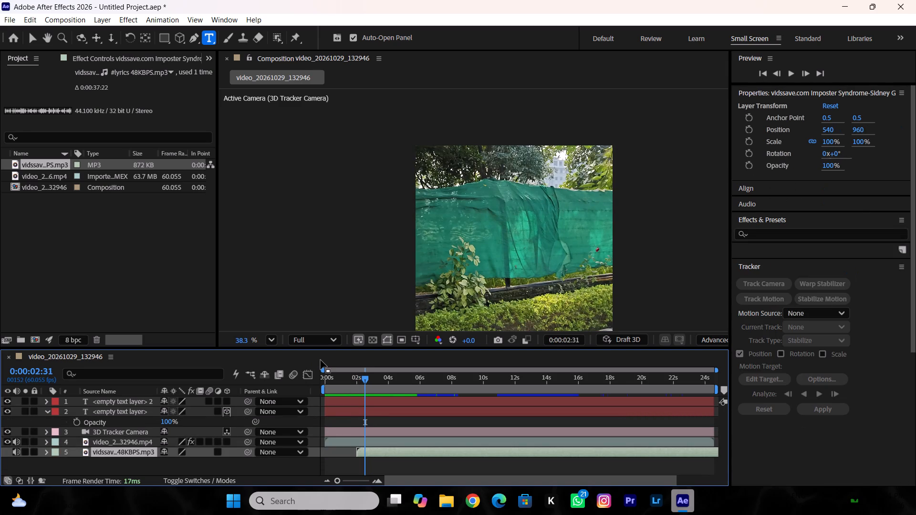
# Undo the recent edits back to the point where the tracked 3D text layer still reads "Text".
pyautogui.hotkey('ctrl', 'z')
pyautogui.hotkey('ctrl', 'z')
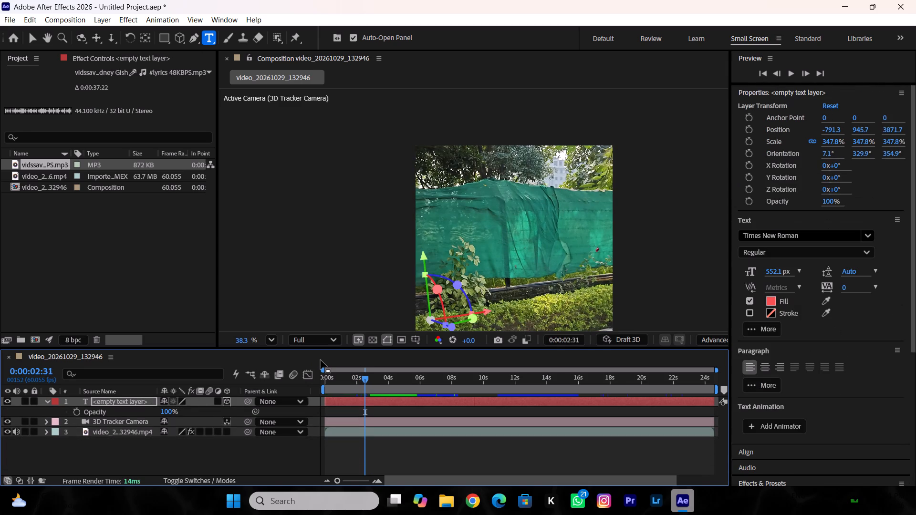
pyautogui.hotkey('ctrl', 'z')
pyautogui.hotkey('ctrl', 'z')
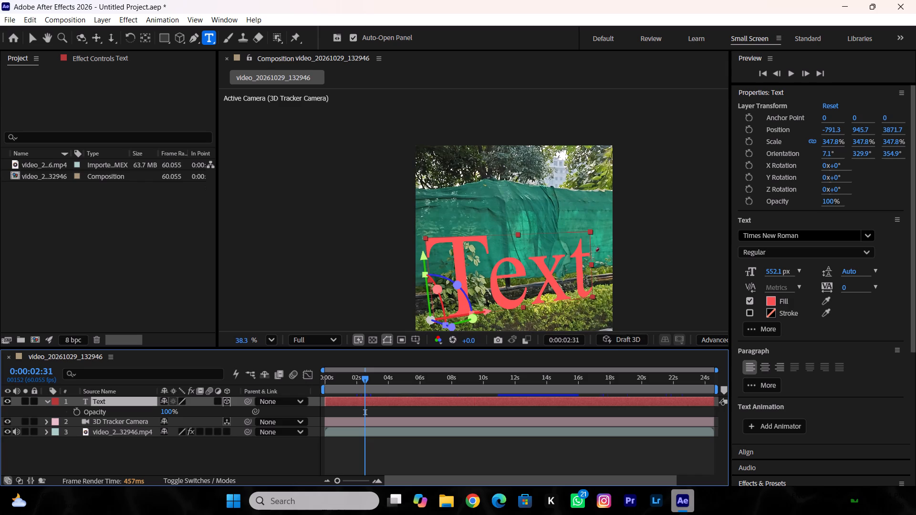
# Replace the wording of the tracked 3D text layer with "far away".
pyautogui.click(585, 279)
pyautogui.press('BackSpace')
pyautogui.press('BackSpace')
pyautogui.press('BackSpace')
pyautogui.press('BackSpace')
pyautogui.press('BackSpace')
pyautogui.press('BackSpace')
pyautogui.press('BackSpace')
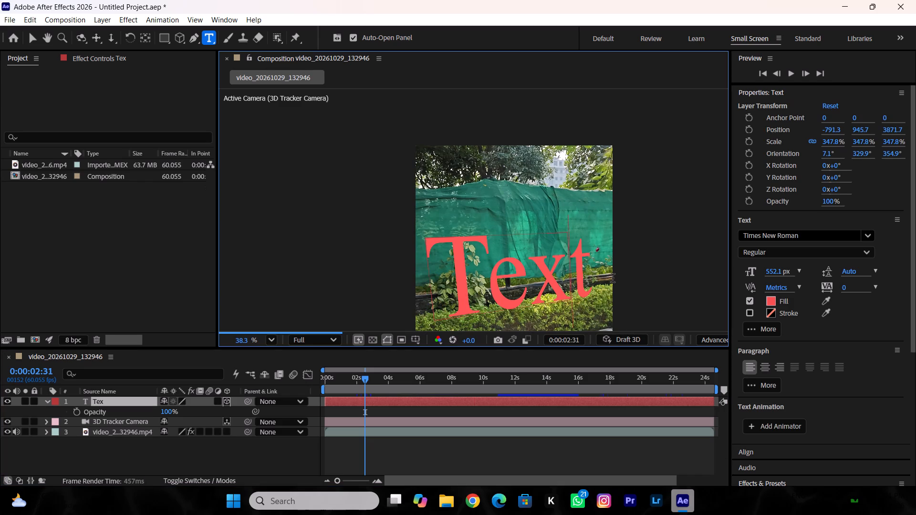
pyautogui.press('BackSpace')
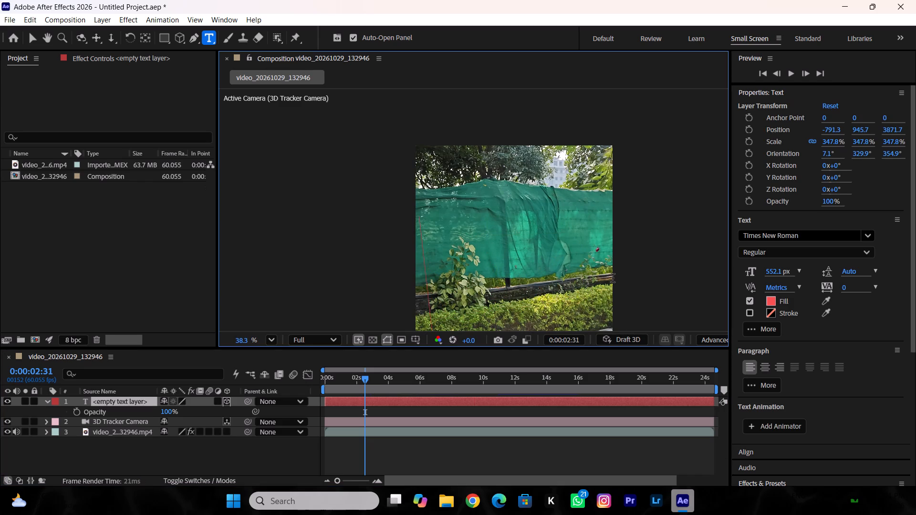
pyautogui.write('far away')
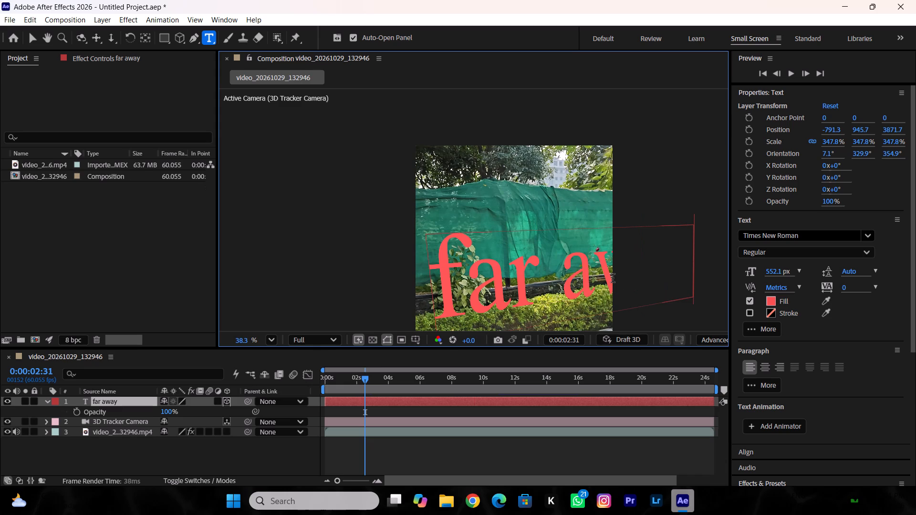
# Select all the characters of the "far away" text and set their fill colour to white, FFFFFF.
pyautogui.click(769, 298)
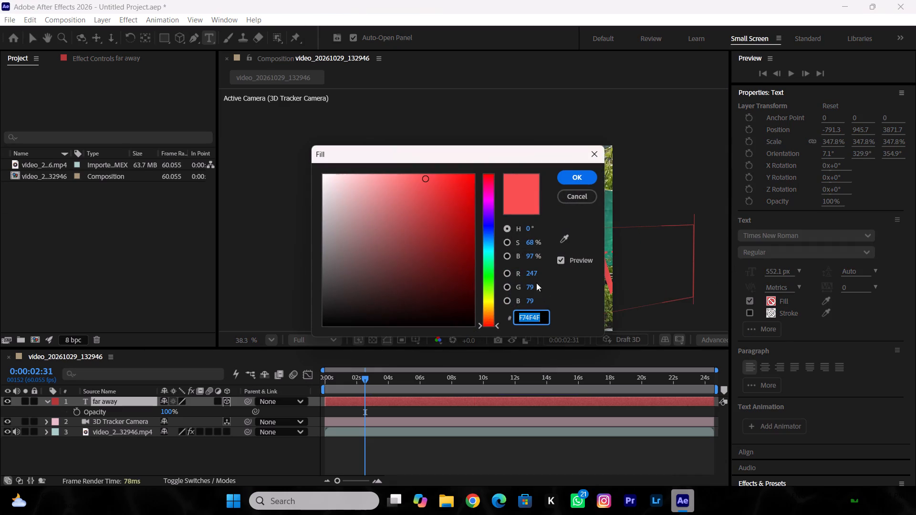
pyautogui.click(574, 192)
pyautogui.moveTo(439, 286); pyautogui.dragTo(660, 266)
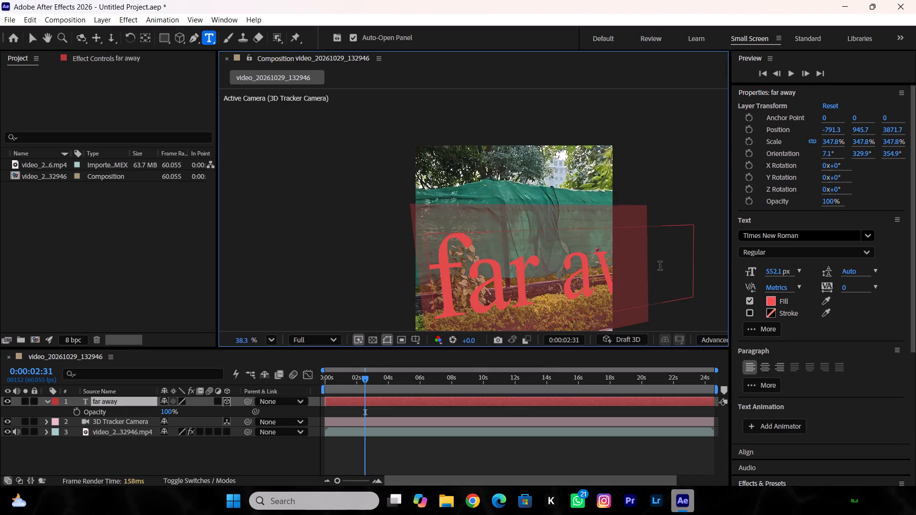
pyautogui.moveTo(660, 266); pyautogui.dragTo(700, 261)
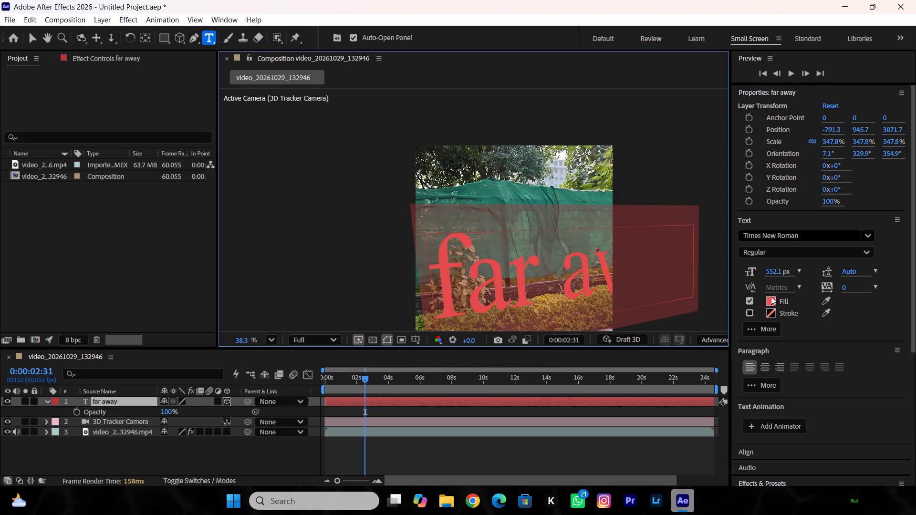
pyautogui.click(771, 299)
pyautogui.moveTo(452, 219); pyautogui.dragTo(219, 174)
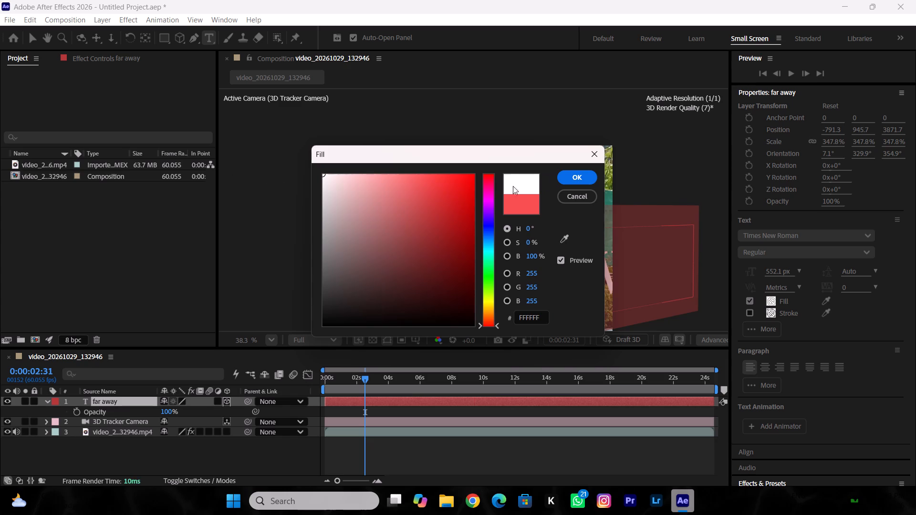
pyautogui.click(566, 174)
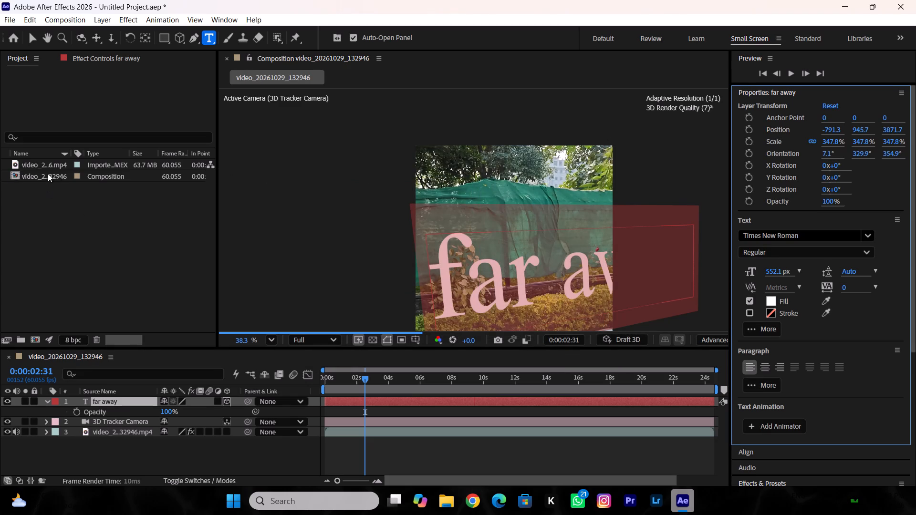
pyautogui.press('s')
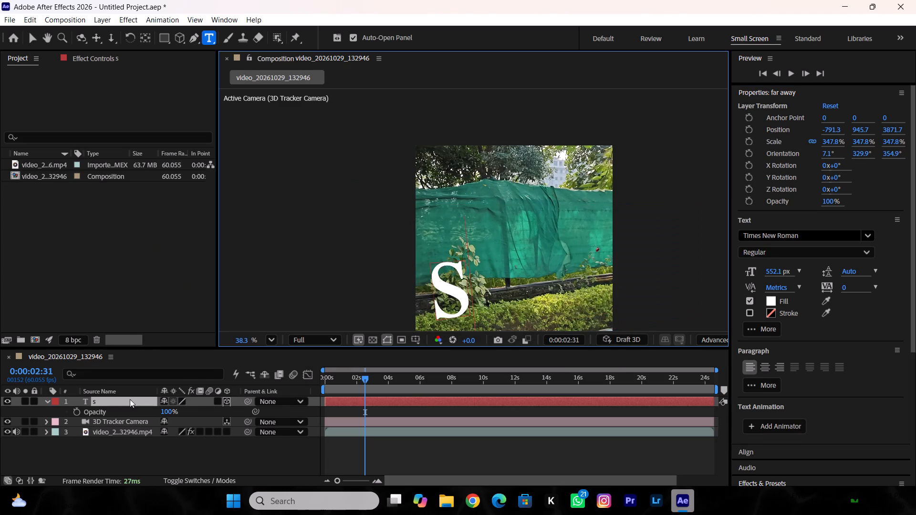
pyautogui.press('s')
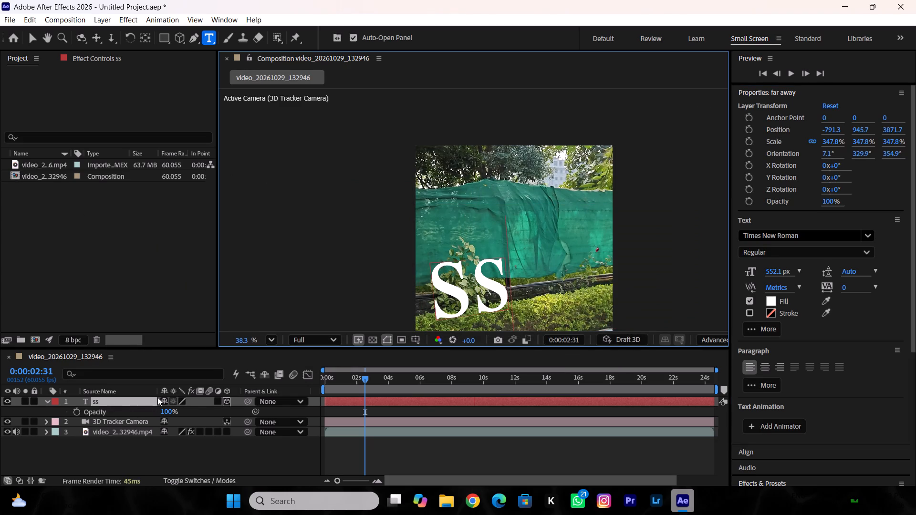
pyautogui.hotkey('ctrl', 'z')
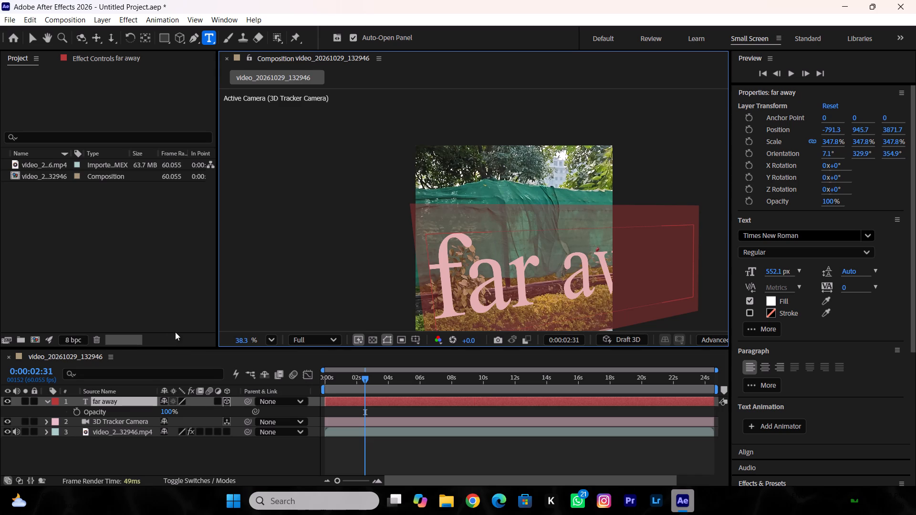
# Scale the "far away" text layer down uniformly to about 116.8%.
pyautogui.click(385, 453)
pyautogui.click(125, 406)
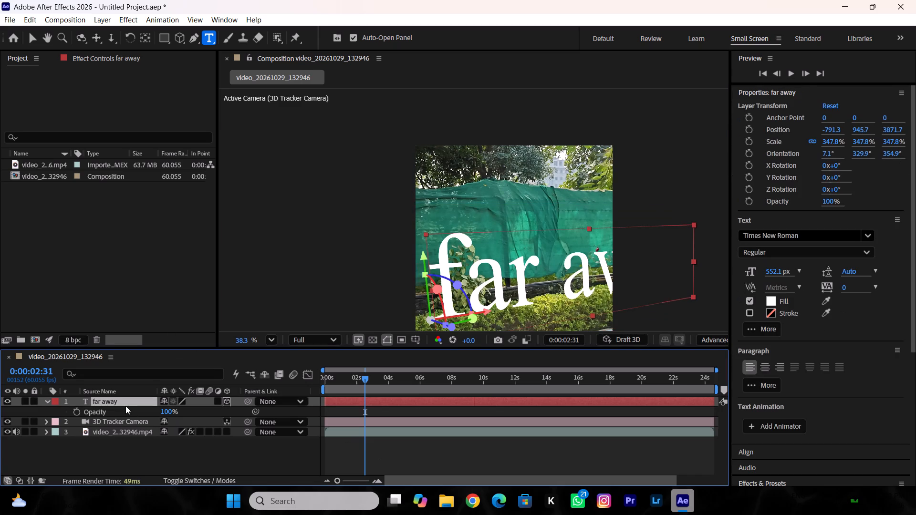
pyautogui.press('s')
pyautogui.moveTo(177, 410); pyautogui.dragTo(82, 444)
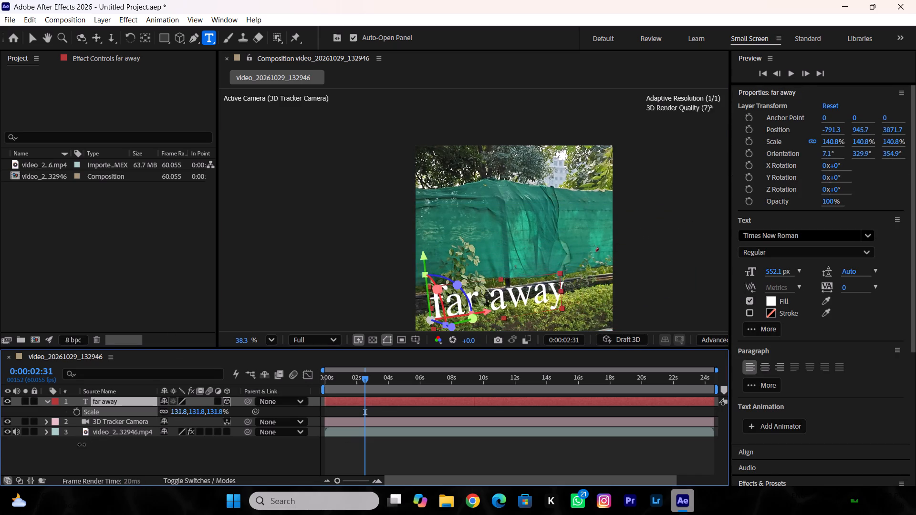
pyautogui.moveTo(82, 444); pyautogui.dragTo(61, 452)
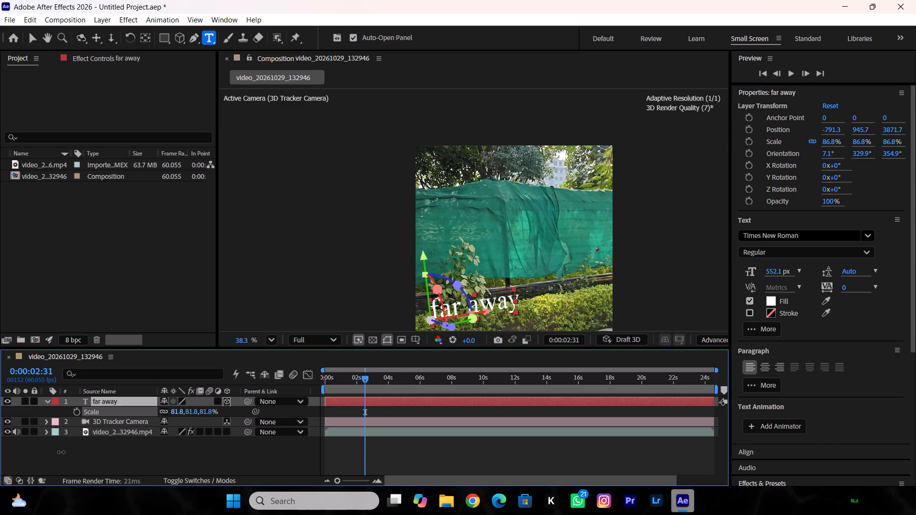
pyautogui.moveTo(61, 452); pyautogui.dragTo(88, 458)
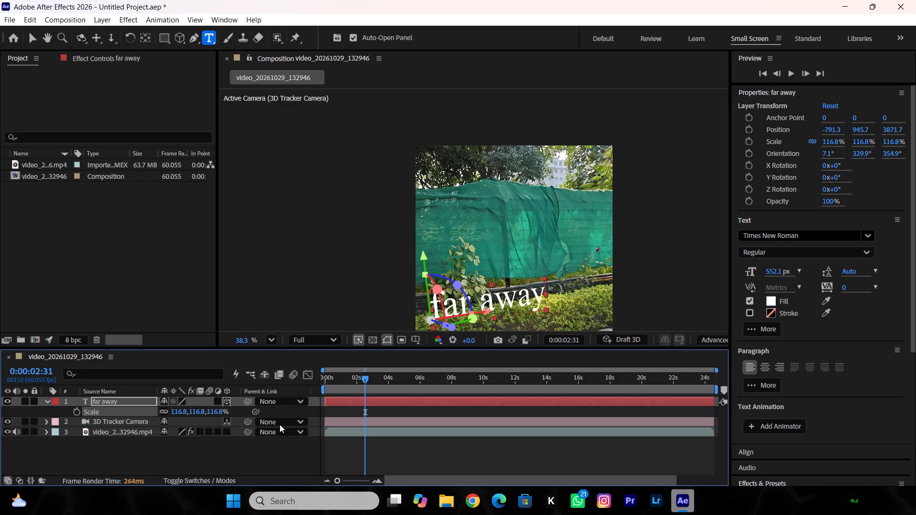
# Preview the composition from the beginning to check the tracked text in the shot, stopping at about 0:00:03:49.
pyautogui.moveTo(364, 381); pyautogui.dragTo(312, 393)
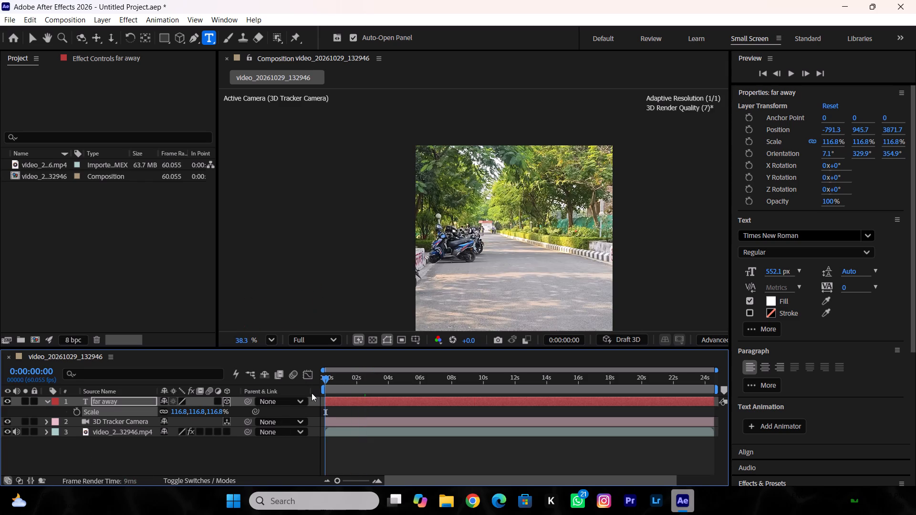
pyautogui.press('space')
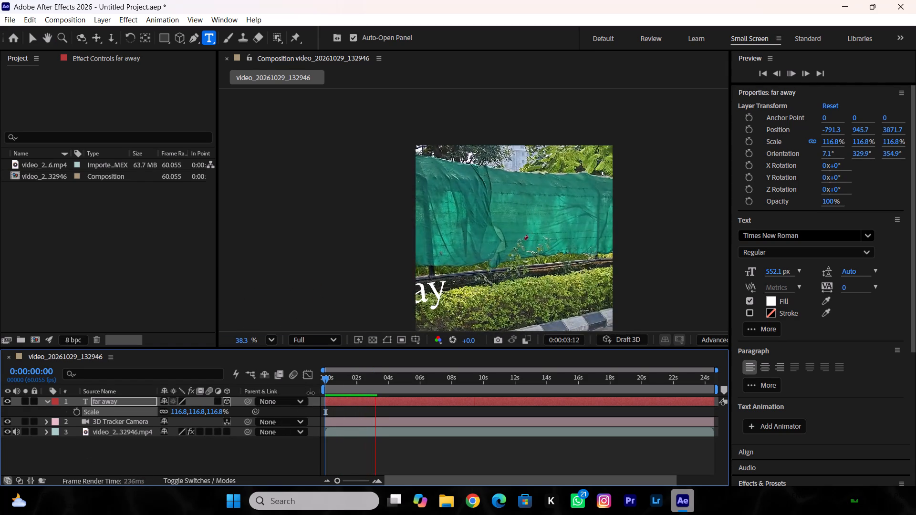
pyautogui.press('space')
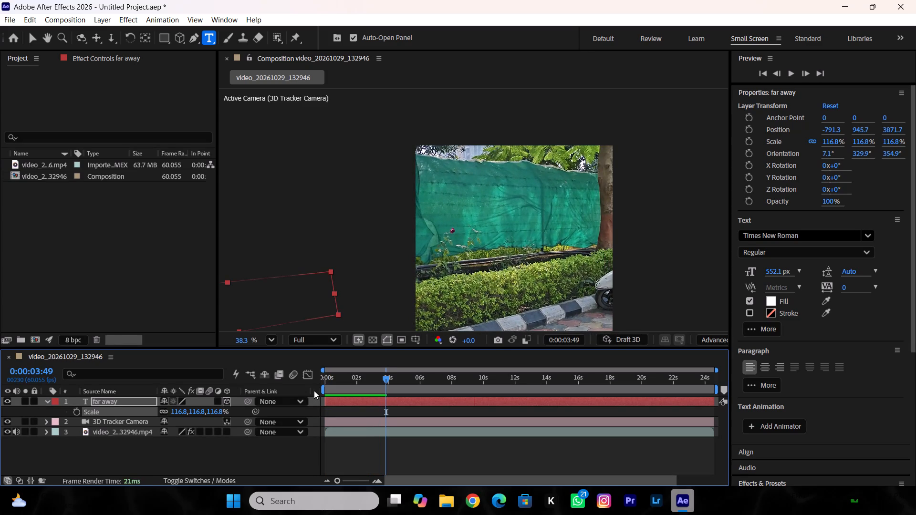
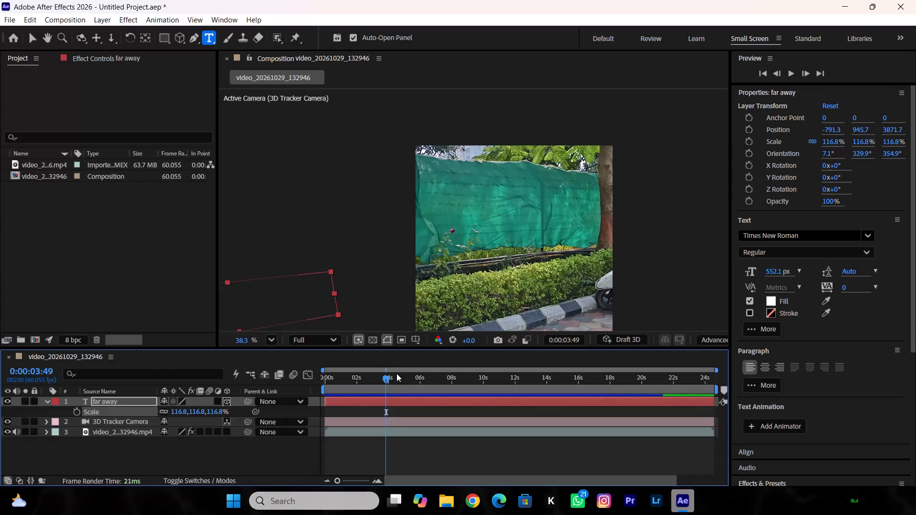
# Preview the composition from the beginning to check the tracked "far away" text, stopping at about 0:00:03:16.
pyautogui.moveTo(396, 373); pyautogui.dragTo(309, 402)
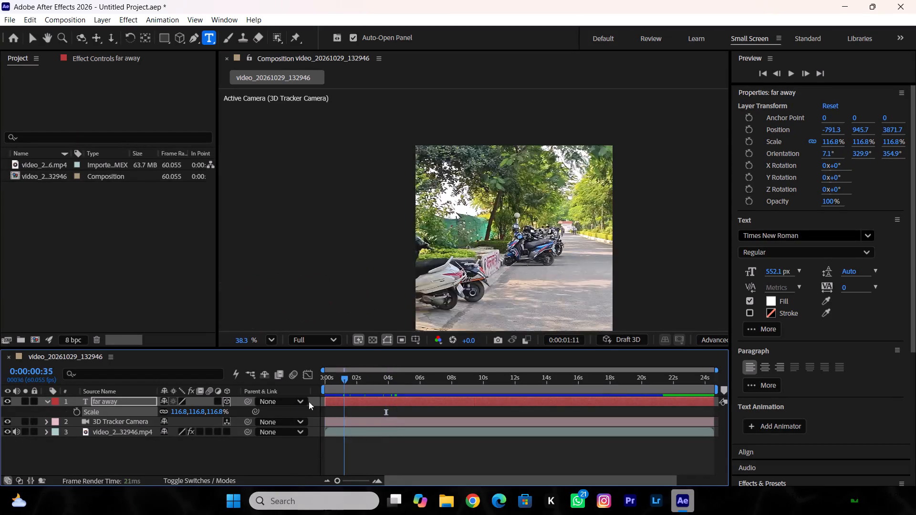
pyautogui.moveTo(309, 402); pyautogui.dragTo(298, 404)
pyautogui.press('space')
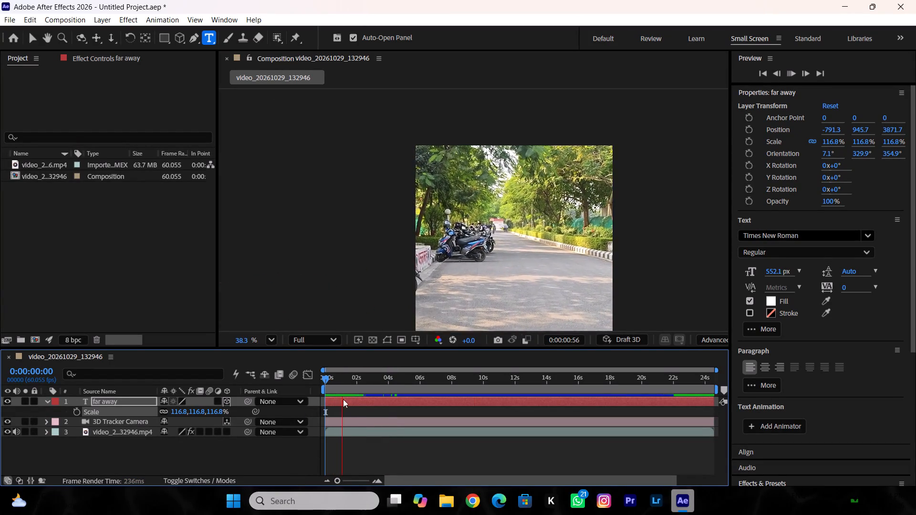
pyautogui.press('space')
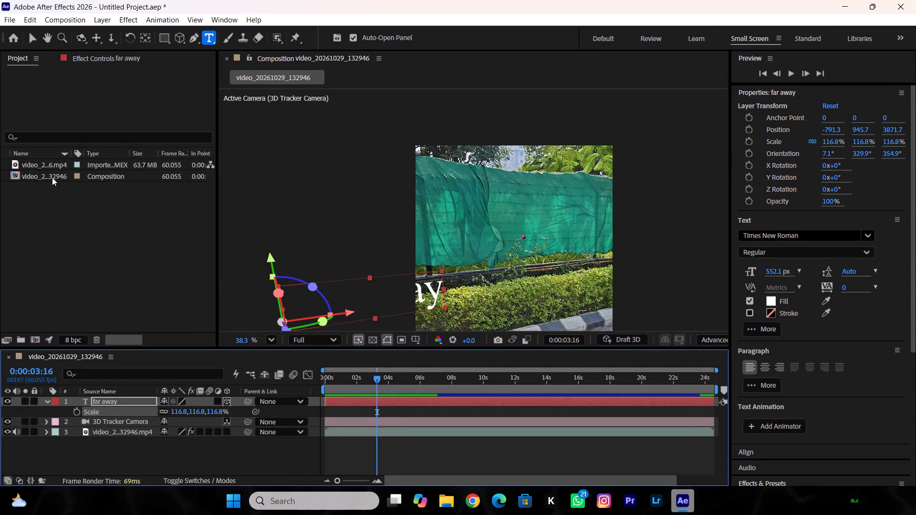
# Import the Imposter Syndrome MP3 from the Downloads folder and add it to the composition as the bottom layer.
pyautogui.doubleClick(73, 211)
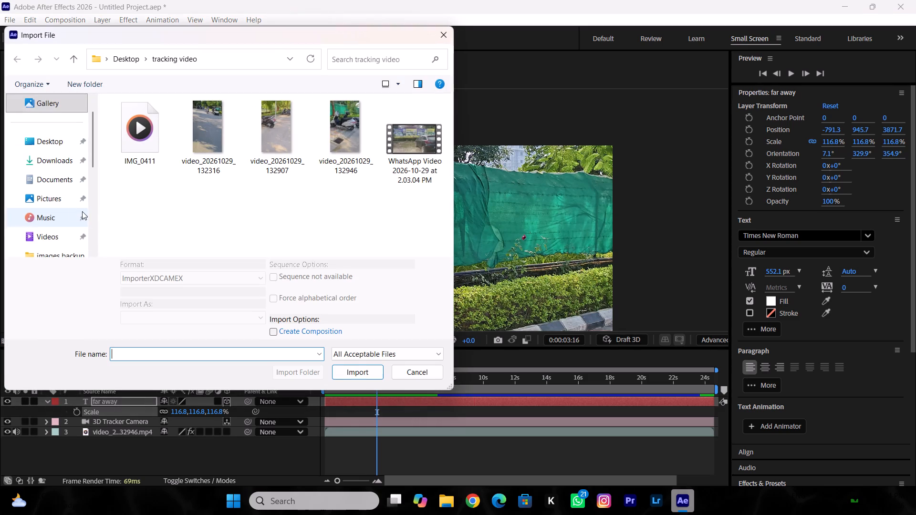
pyautogui.click(78, 159)
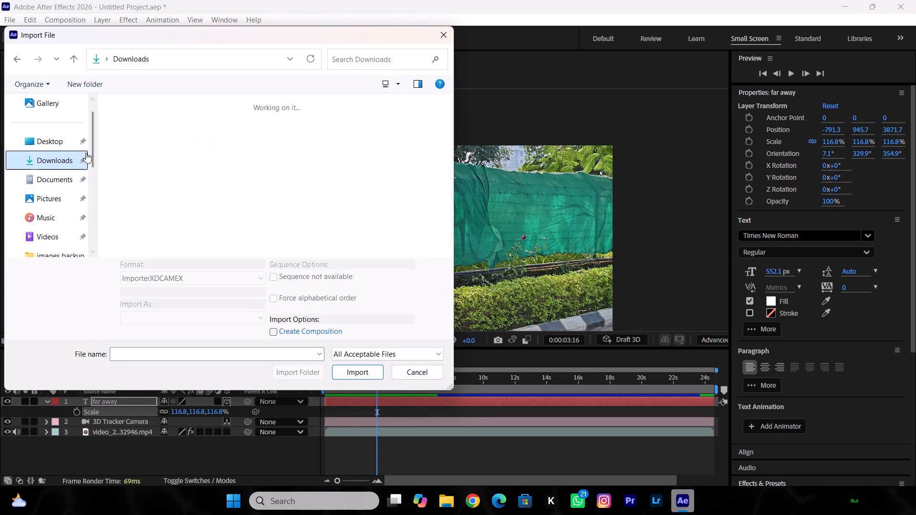
pyautogui.click(129, 134)
pyautogui.click(356, 371)
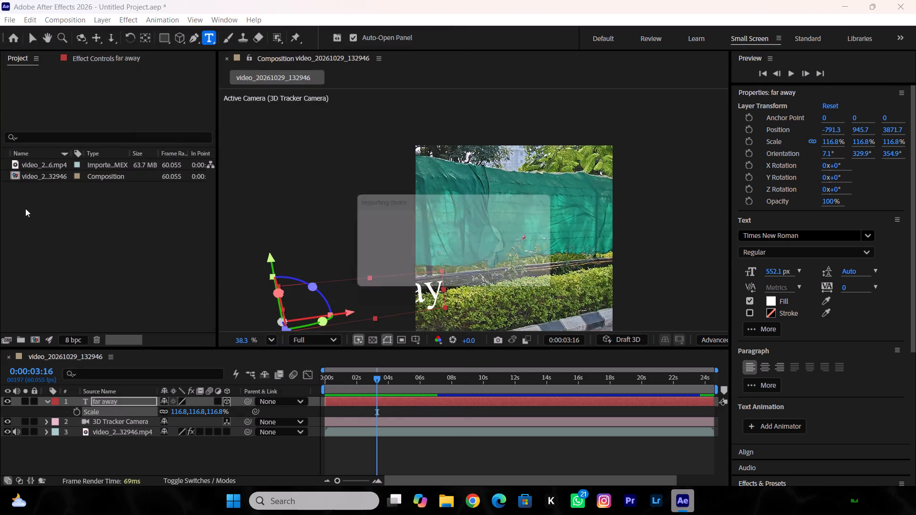
pyautogui.moveTo(51, 165); pyautogui.dragTo(358, 377)
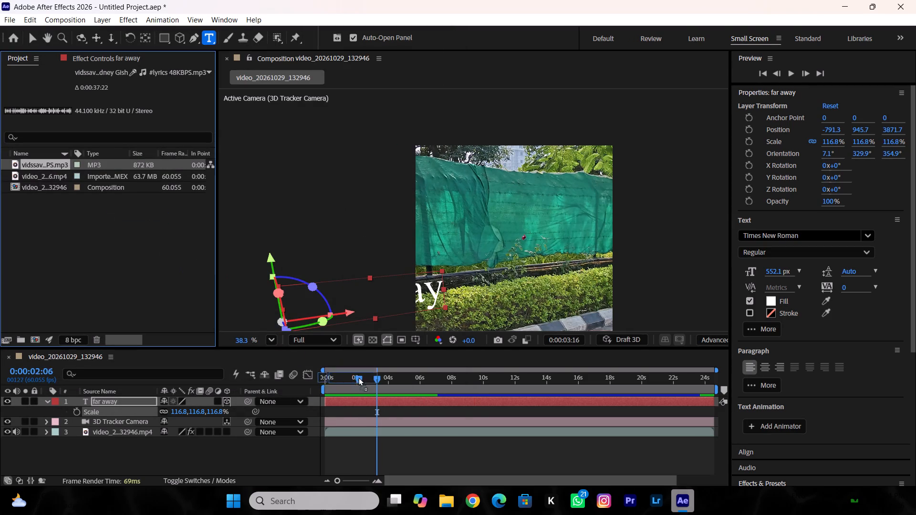
pyautogui.moveTo(358, 377); pyautogui.dragTo(202, 446)
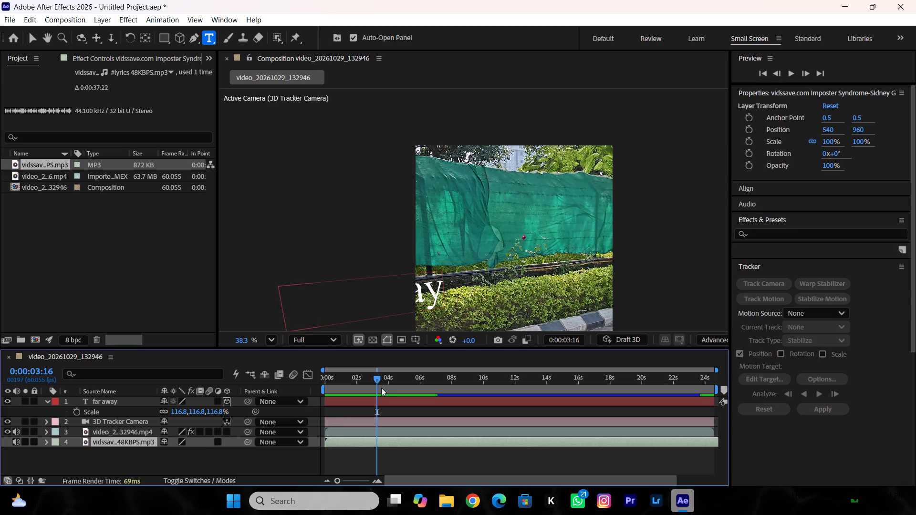
# Preview the composition with the song from the start, and mute the audio of the video_20261029_132946 footage layer.
pyautogui.moveTo(379, 380); pyautogui.dragTo(256, 387)
pyautogui.press('space')
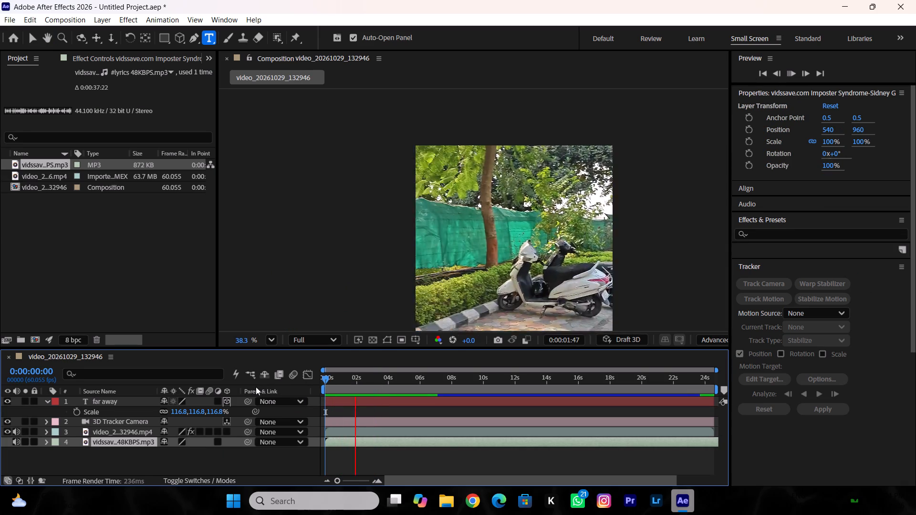
pyautogui.press('space')
pyautogui.click(19, 433)
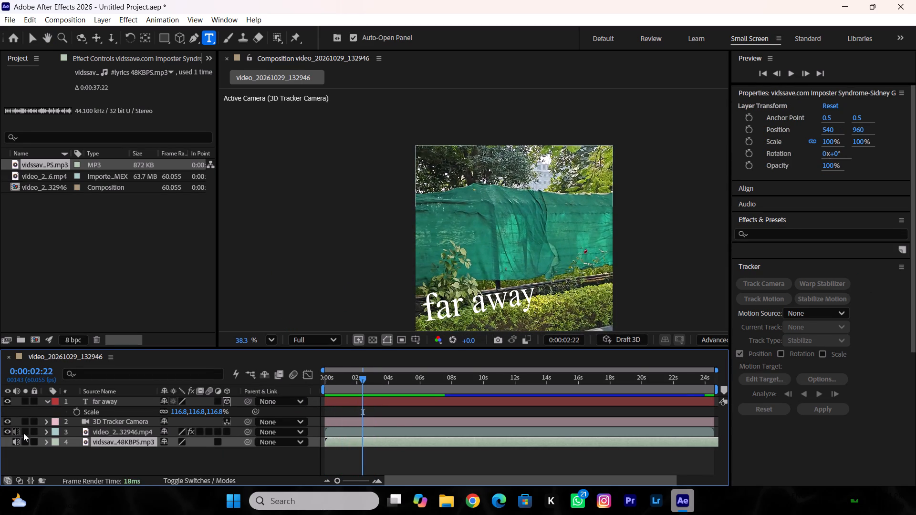
# Play the composition with only the song audible, replaying the section from about 0:00:02:58 to 0:00:04:56 to judge the lyric timing.
pyautogui.moveTo(364, 380); pyautogui.dragTo(290, 388)
pyautogui.press('space')
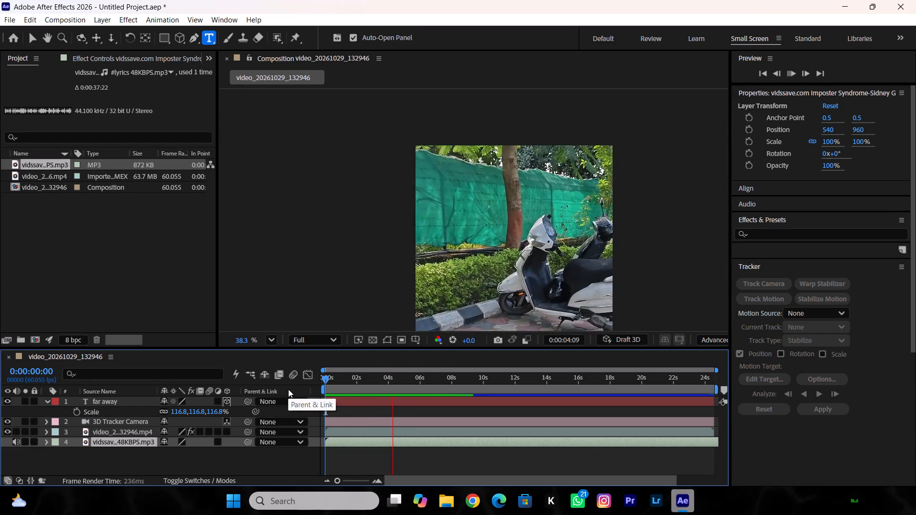
pyautogui.press('space')
pyautogui.press('space')
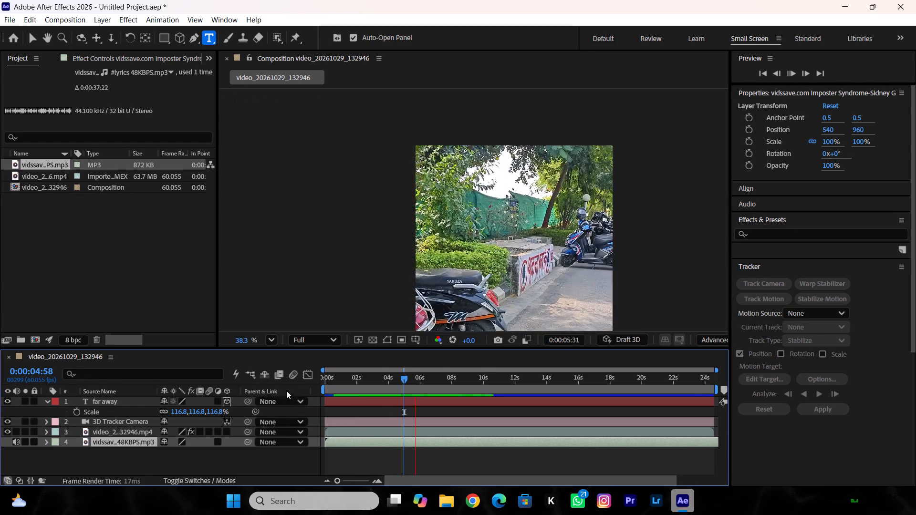
pyautogui.press('space')
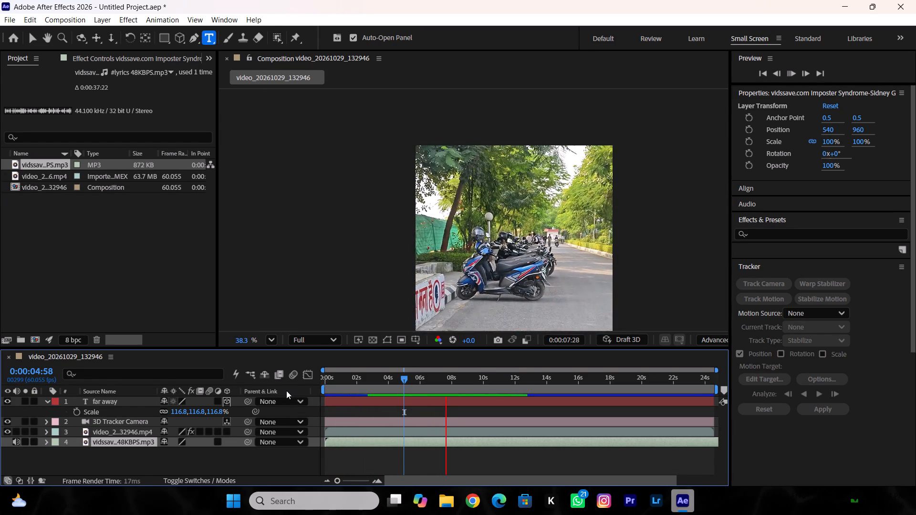
pyautogui.moveTo(448, 378); pyautogui.dragTo(392, 386)
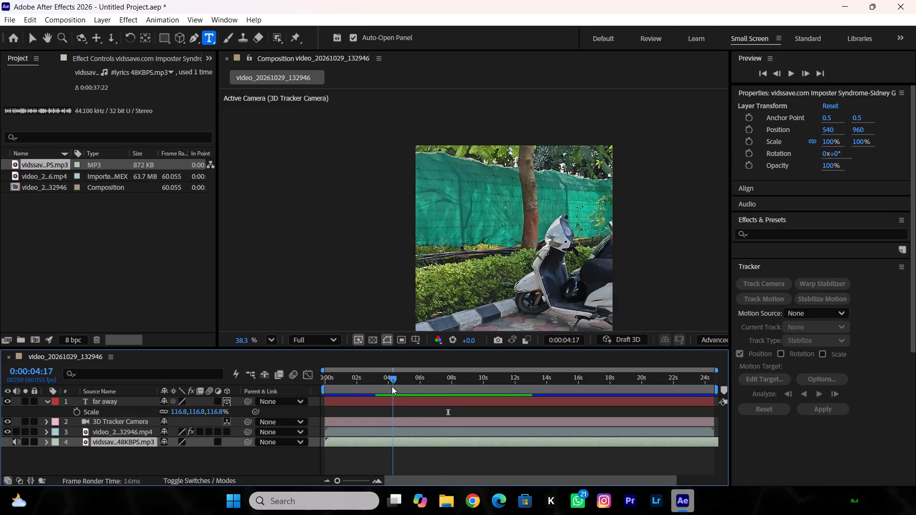
pyautogui.moveTo(392, 386); pyautogui.dragTo(372, 392)
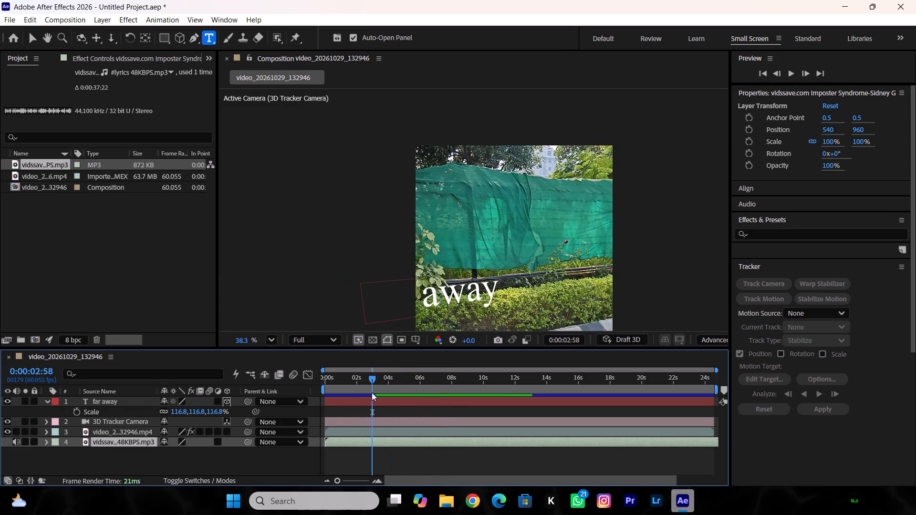
pyautogui.press('space')
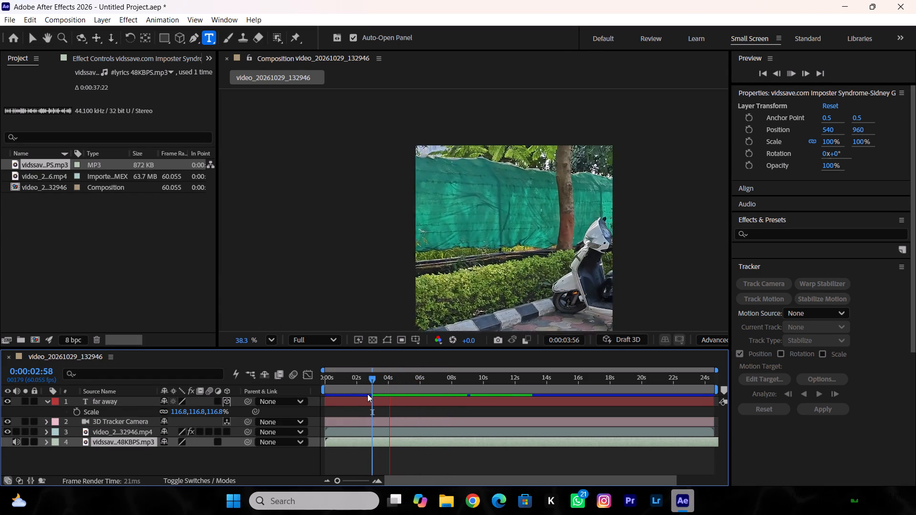
pyautogui.press('space')
pyautogui.press('space')
pyautogui.press('space')
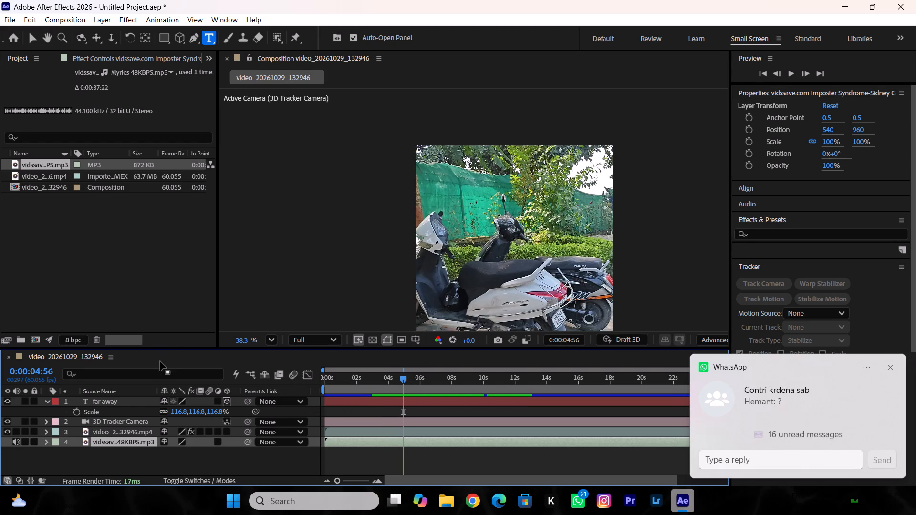
# Duplicate the "far away" text layer.
pyautogui.click(115, 401)
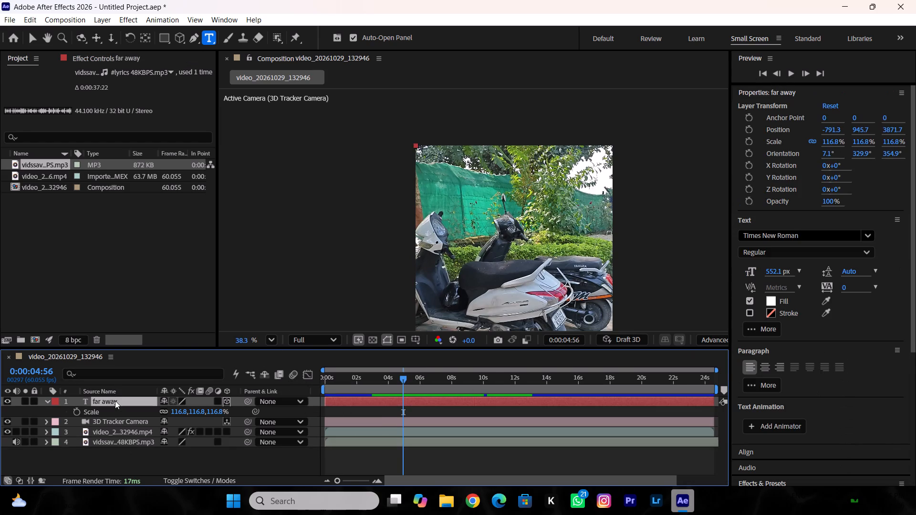
pyautogui.keyDown('alt'); pyautogui.click(115, 402); pyautogui.keyUp('alt')
pyautogui.hotkey('ctrl', 'd')
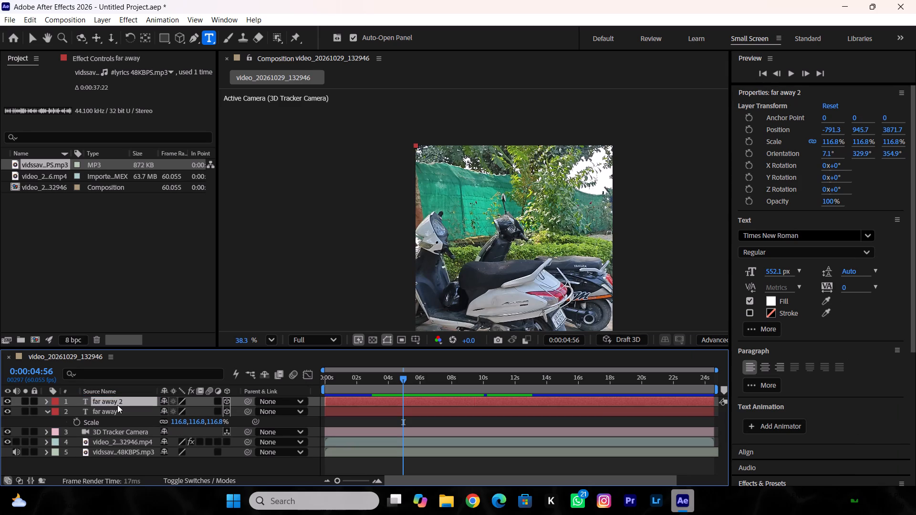
# Rename the duplicated text layer as "no body even knows my name".
pyautogui.click(121, 402)
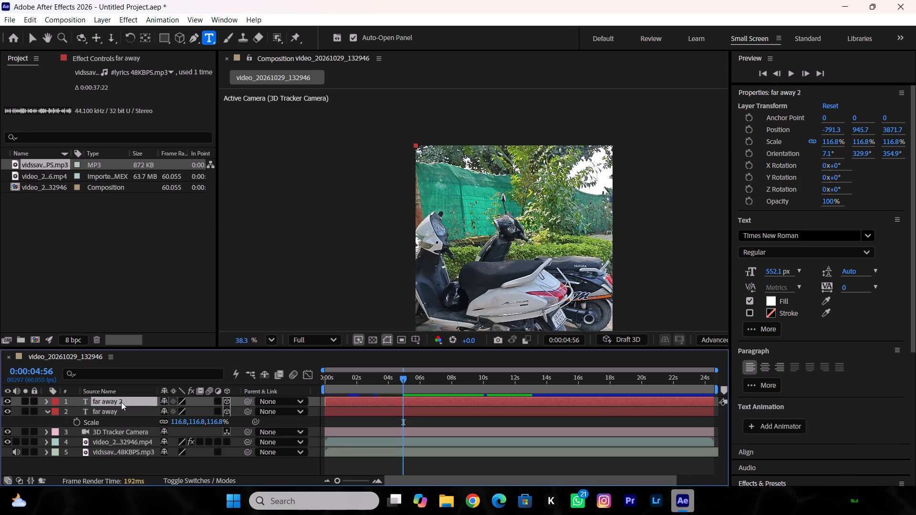
pyautogui.press('Return')
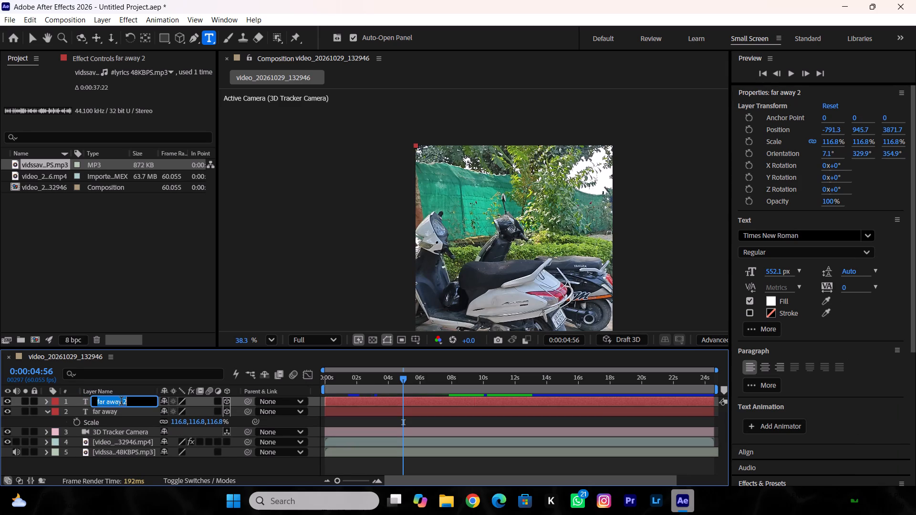
pyautogui.write('no body even no')
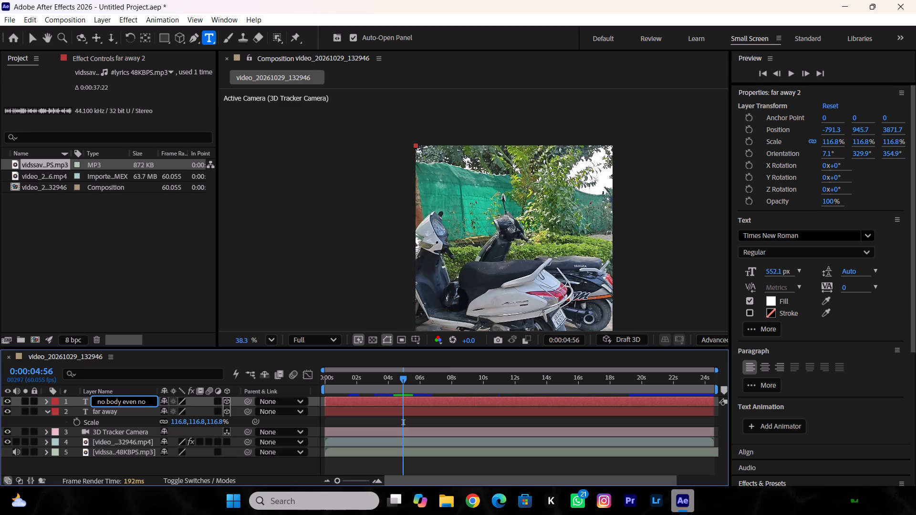
pyautogui.press('BackSpace')
pyautogui.press('BackSpace')
pyautogui.write('knows my name')
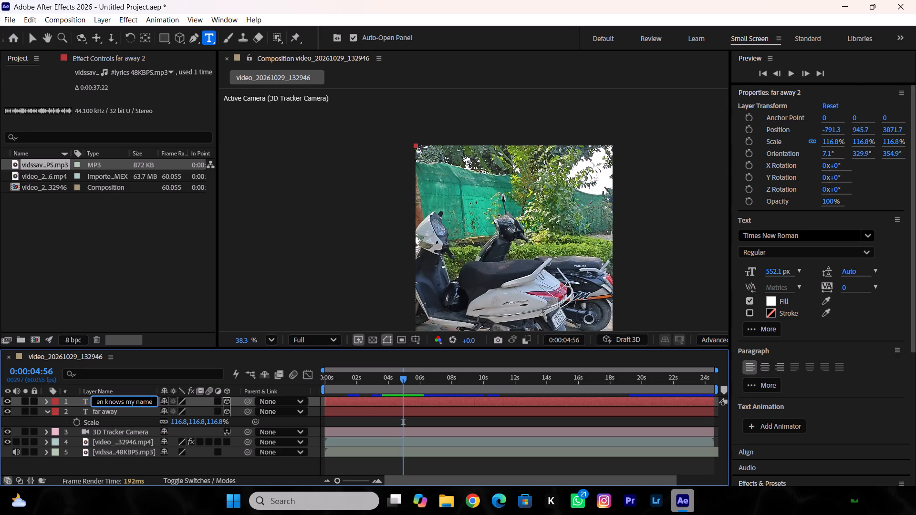
pyautogui.press('Return')
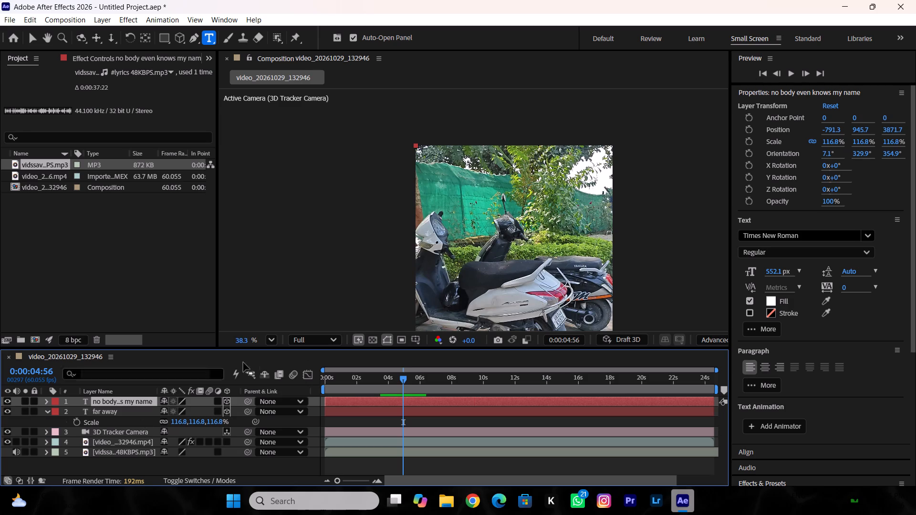
# Slide the duplicated text layer forward along its X axis to the parked scooters at 0:00:04:55, to position about 8468, -659, 9088.
pyautogui.moveTo(403, 377); pyautogui.dragTo(369, 386)
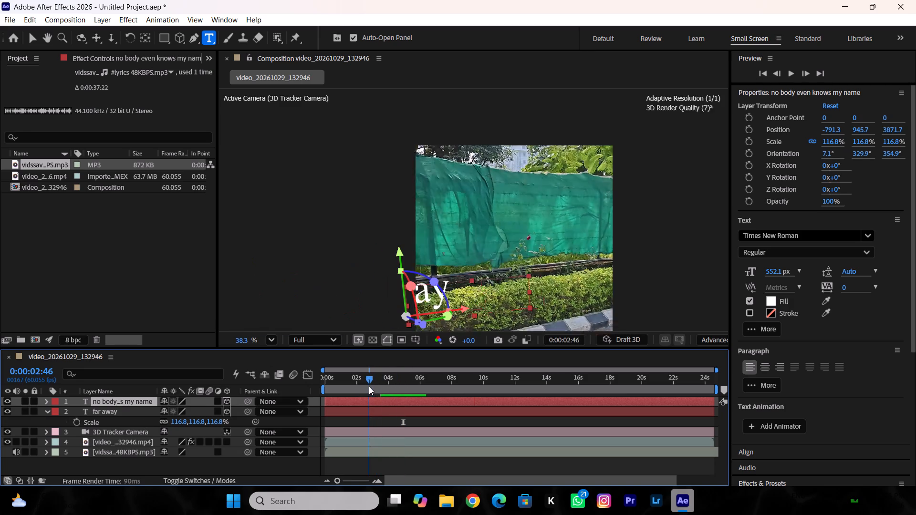
pyautogui.moveTo(369, 386); pyautogui.dragTo(374, 386)
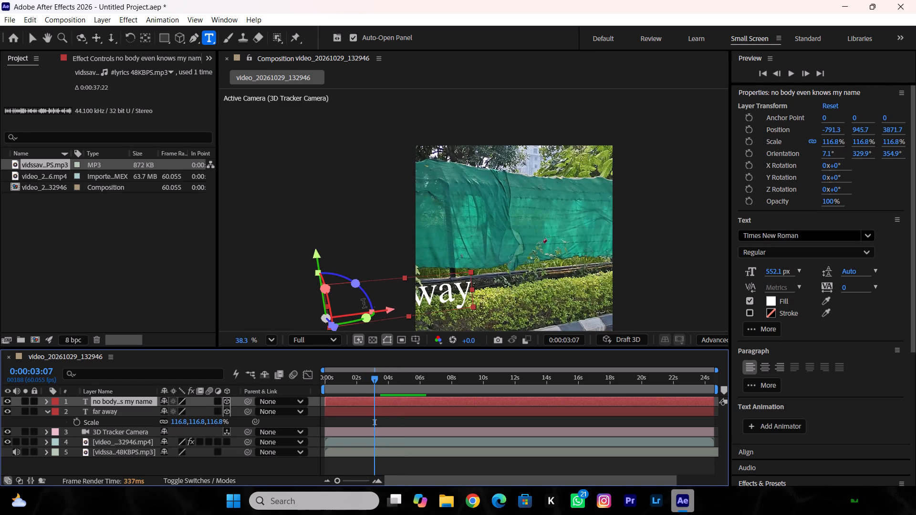
pyautogui.click(32, 35)
pyautogui.moveTo(387, 308); pyautogui.dragTo(469, 295)
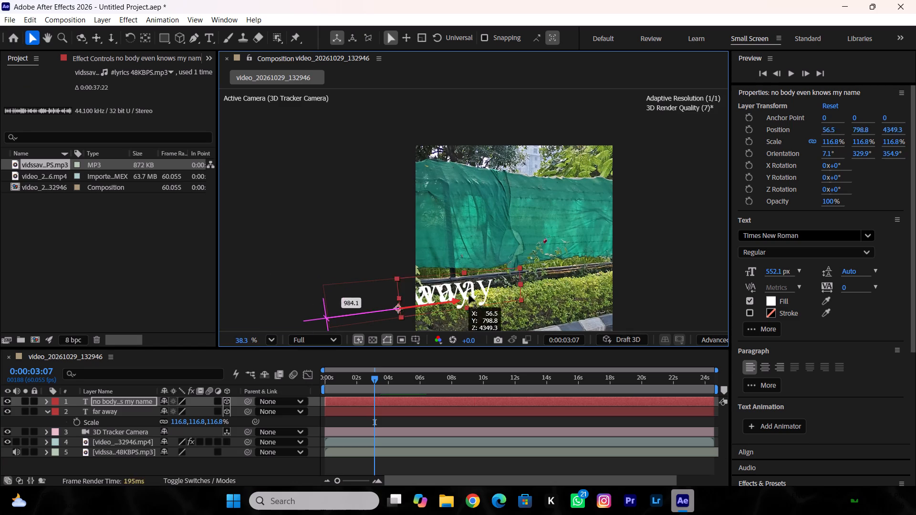
pyautogui.moveTo(469, 295); pyautogui.dragTo(566, 280)
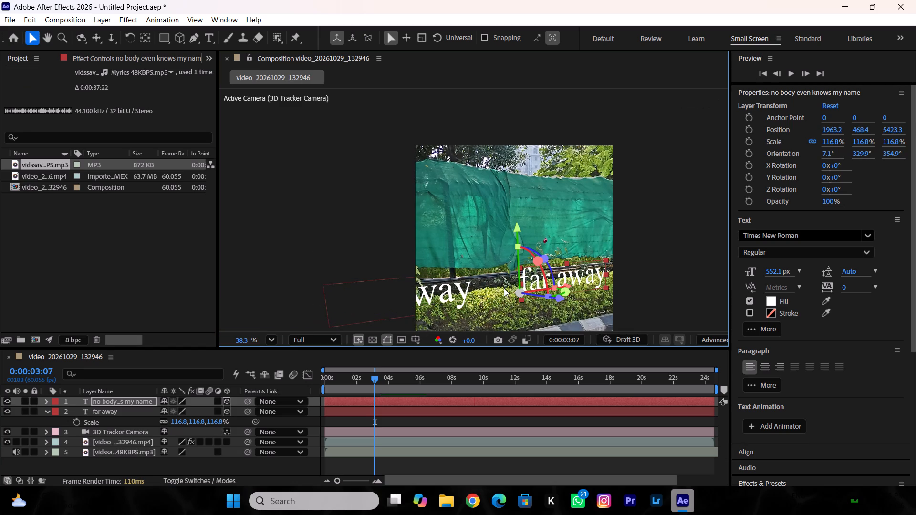
pyautogui.moveTo(375, 378); pyautogui.dragTo(402, 376)
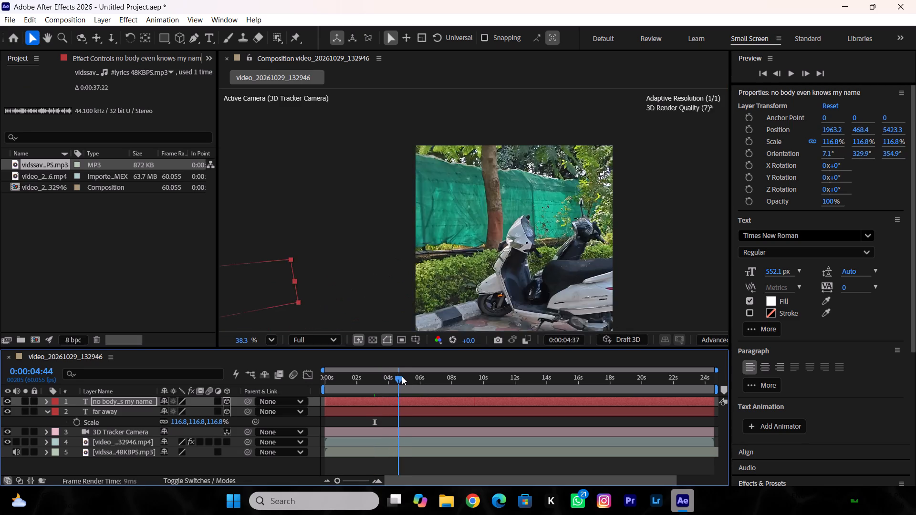
pyautogui.moveTo(402, 376); pyautogui.dragTo(396, 378)
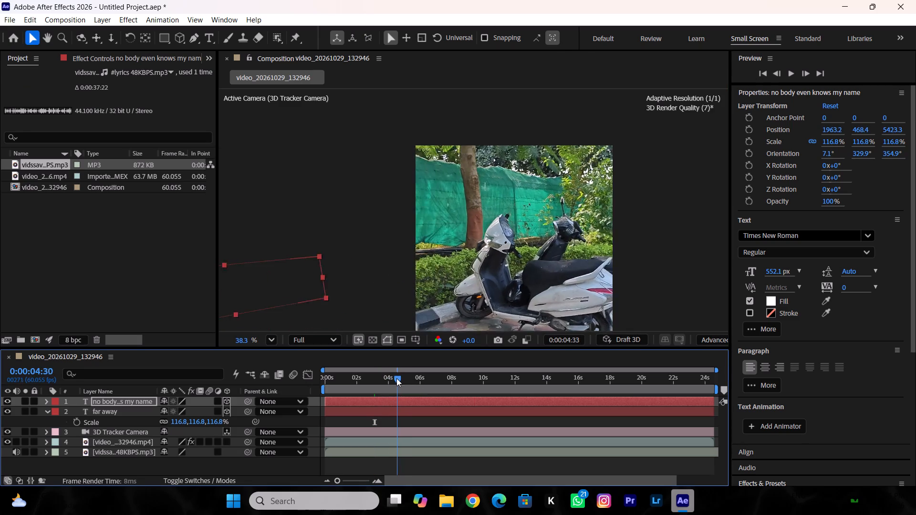
pyautogui.moveTo(396, 378); pyautogui.dragTo(392, 380)
pyautogui.moveTo(323, 293); pyautogui.dragTo(400, 277)
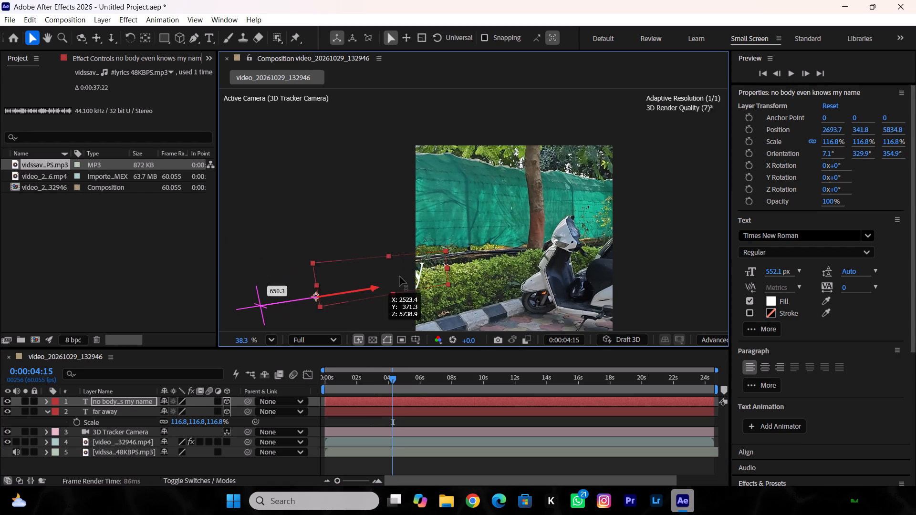
pyautogui.moveTo(400, 277); pyautogui.dragTo(475, 255)
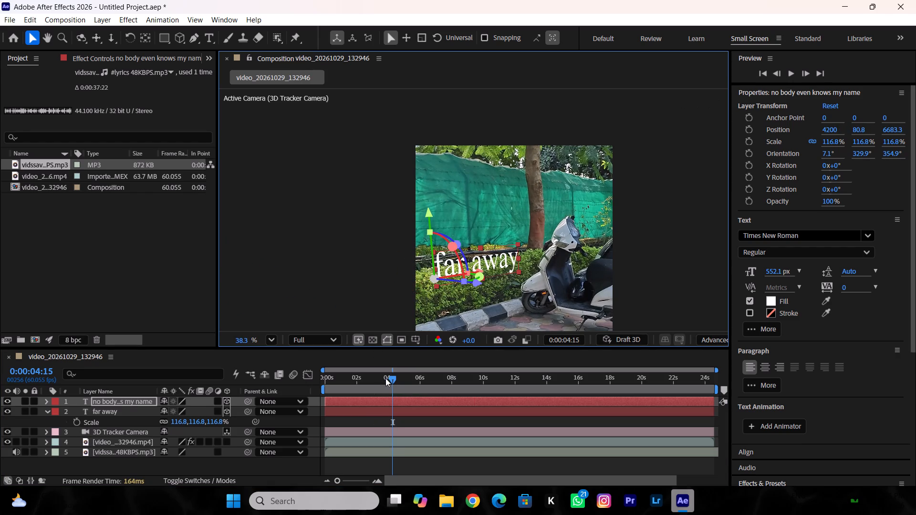
pyautogui.moveTo(390, 376); pyautogui.dragTo(401, 376)
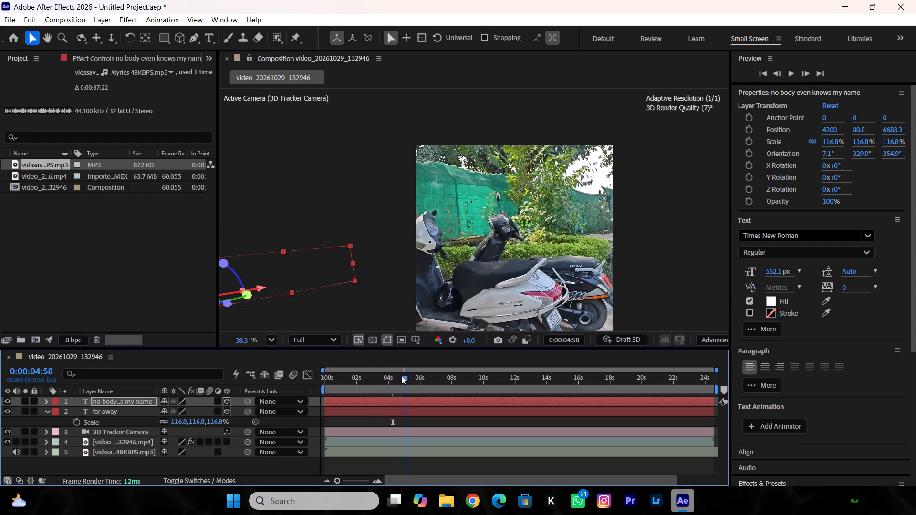
pyautogui.moveTo(401, 376); pyautogui.dragTo(401, 378)
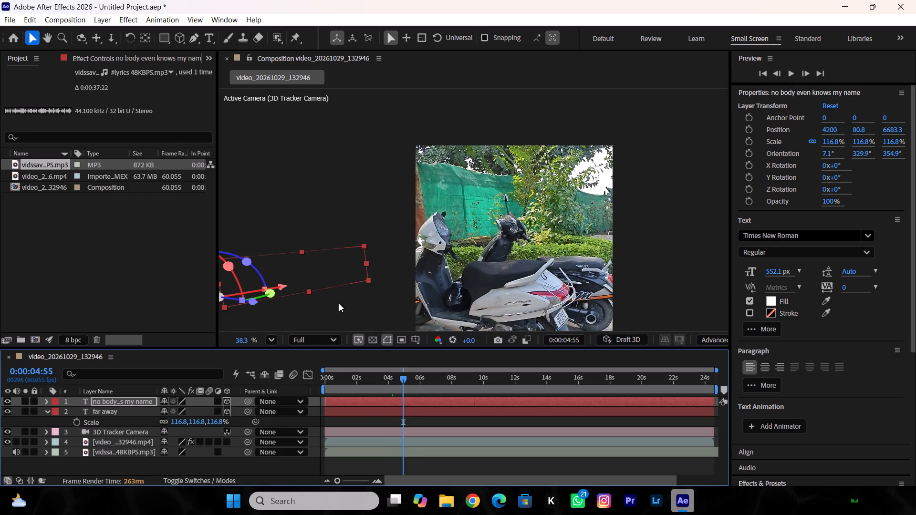
pyautogui.moveTo(283, 287); pyautogui.dragTo(476, 249)
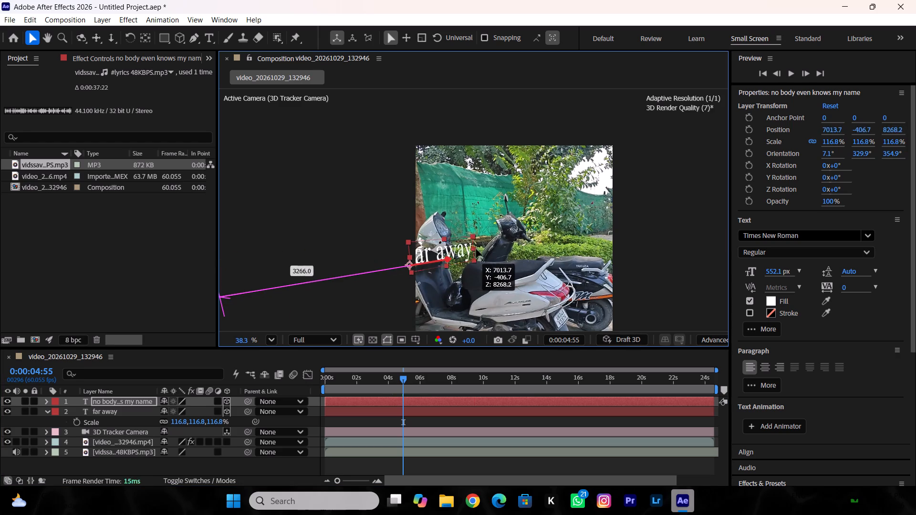
pyautogui.moveTo(476, 249); pyautogui.dragTo(491, 245)
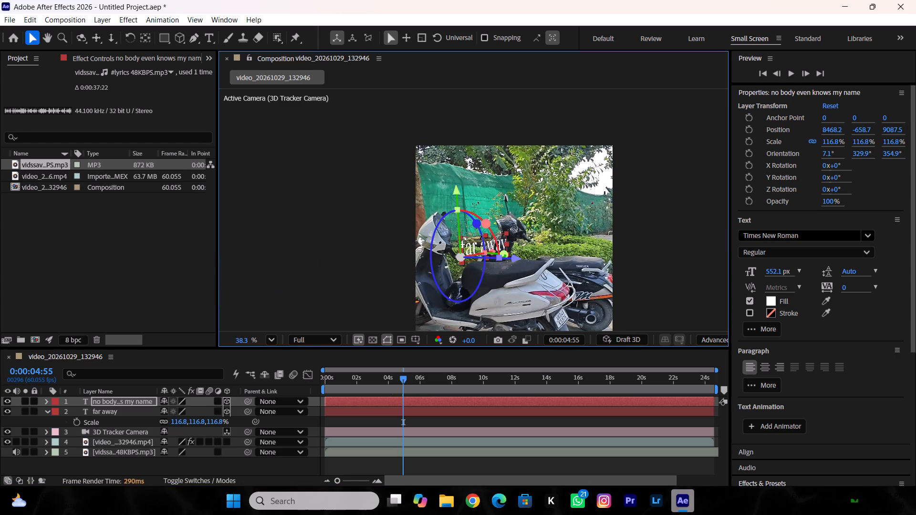
# Raise and turn the duplicated text against the green fence above the scooter, at position about 7552, -1371, 9372 and orientation about 8°, 349°, 357°.
pyautogui.click(480, 237)
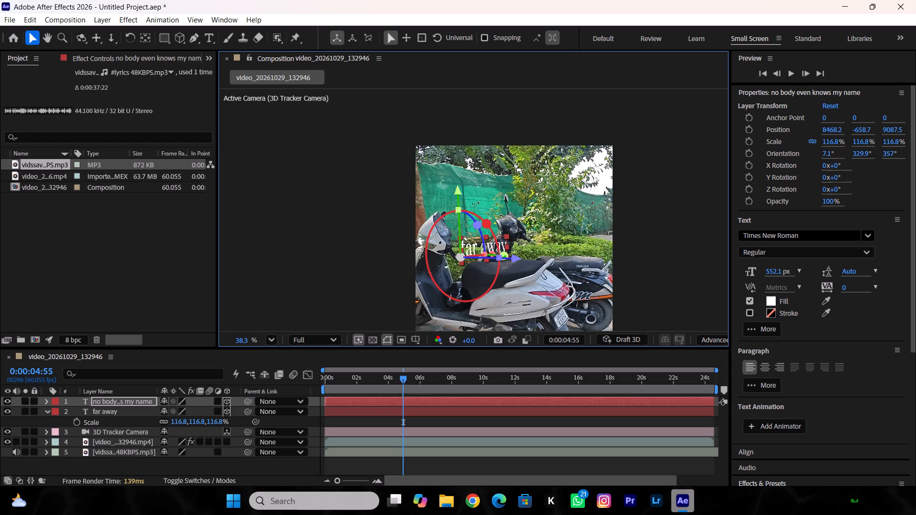
pyautogui.moveTo(503, 252); pyautogui.dragTo(495, 258)
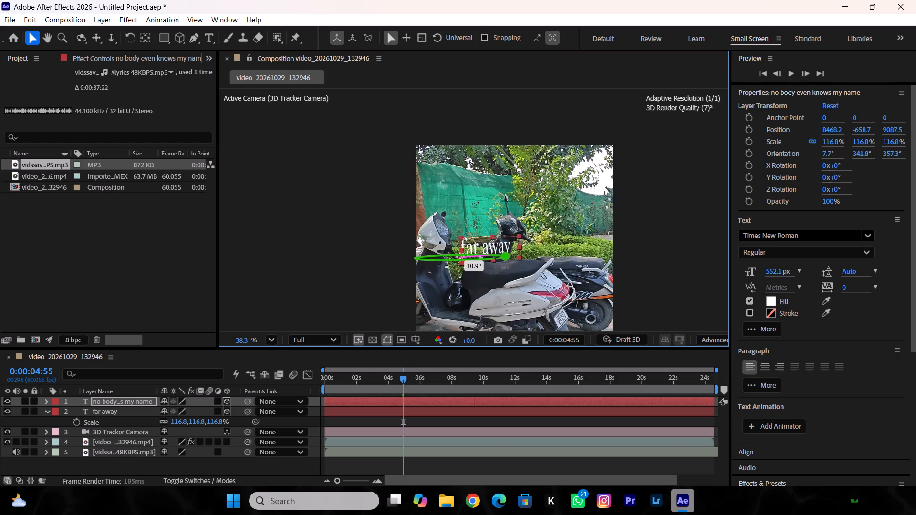
pyautogui.moveTo(495, 258); pyautogui.dragTo(463, 274)
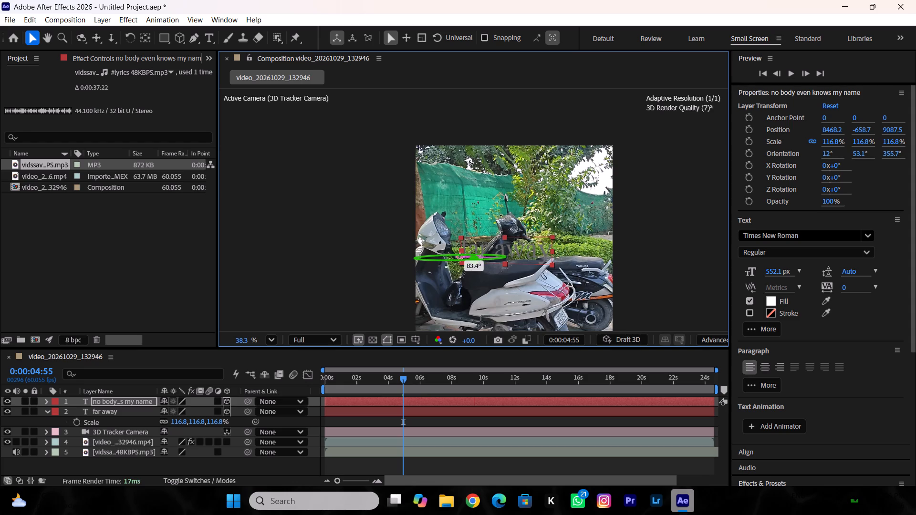
pyautogui.moveTo(463, 274); pyautogui.dragTo(477, 275)
pyautogui.moveTo(458, 192); pyautogui.dragTo(454, 177)
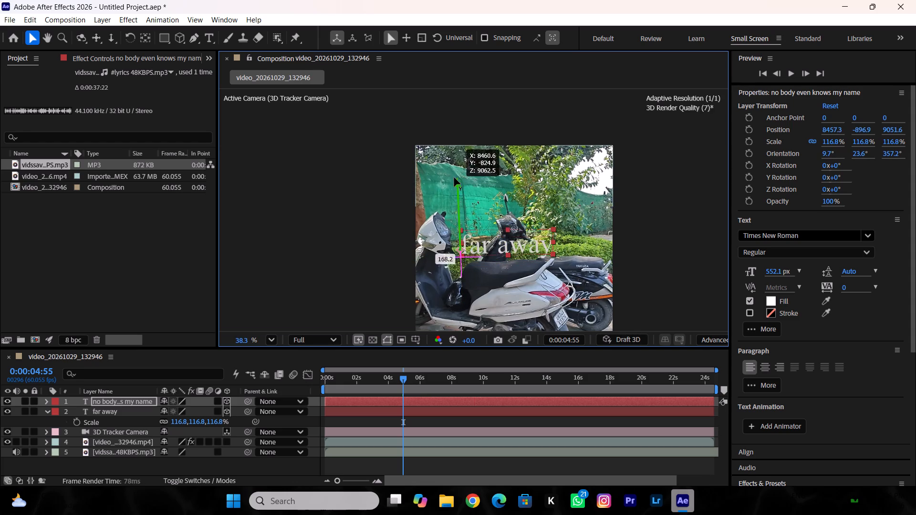
pyautogui.moveTo(454, 177); pyautogui.dragTo(451, 158)
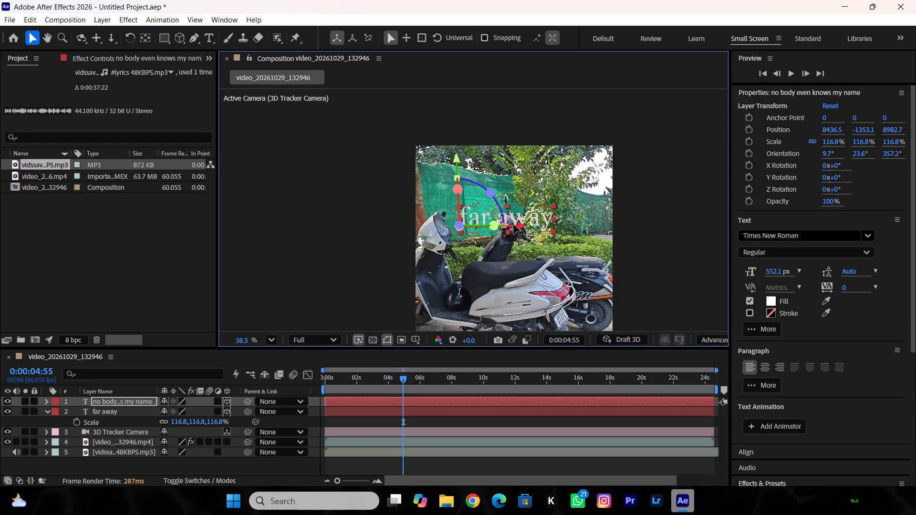
pyautogui.moveTo(515, 225); pyautogui.dragTo(472, 237)
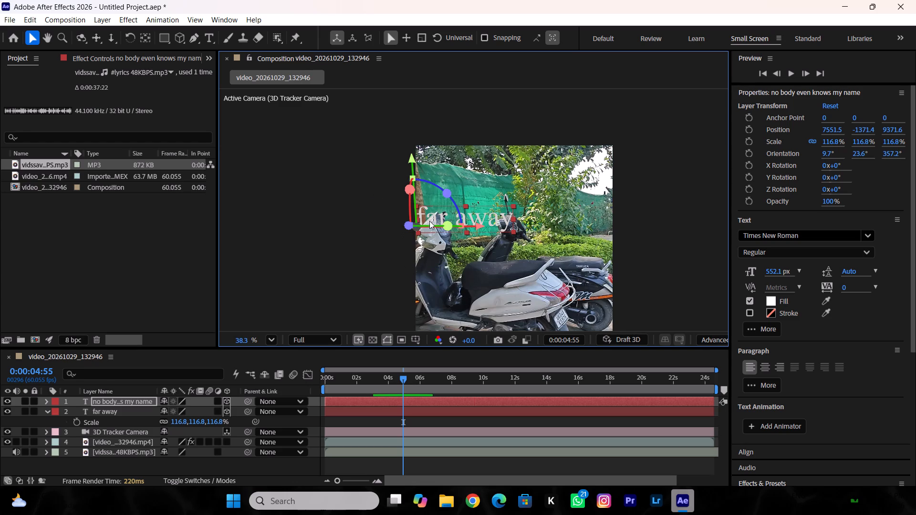
pyautogui.moveTo(442, 223); pyautogui.dragTo(458, 223)
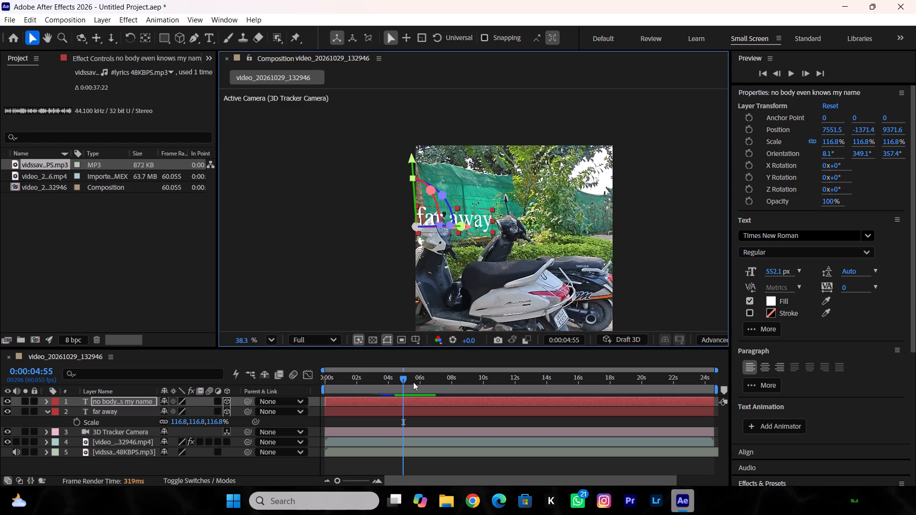
# Preview the duplicated text's placement from 0:00:03:07 to about 0:00:05:00, and scrub back to examine it around 0:00:04:39.
pyautogui.moveTo(408, 380); pyautogui.dragTo(375, 388)
pyautogui.press('space')
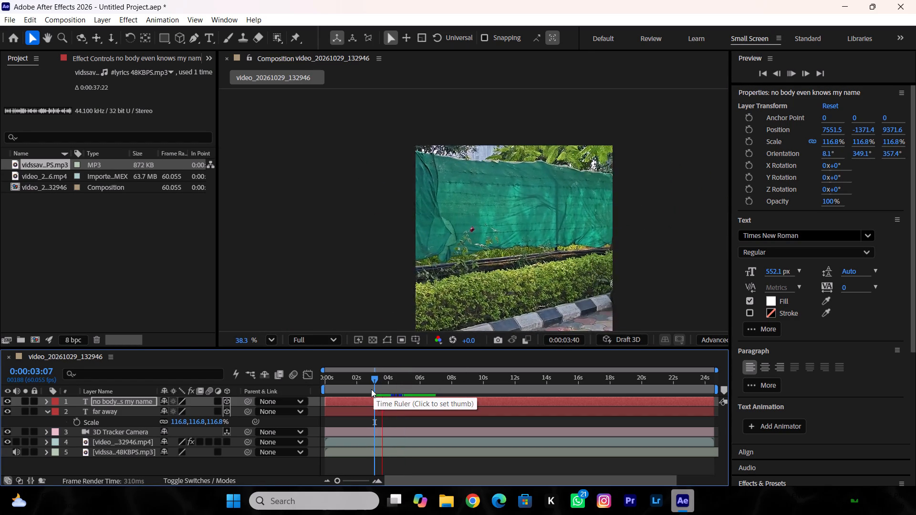
pyautogui.press('space')
pyautogui.press('space')
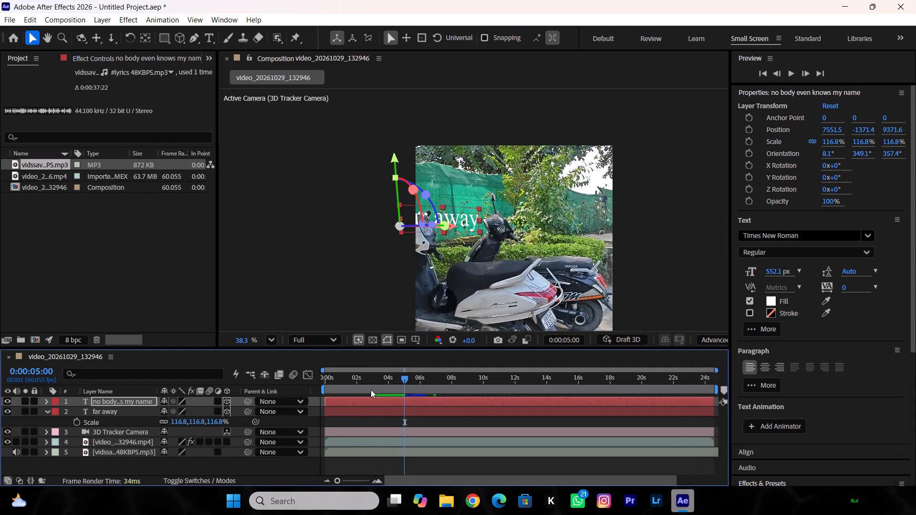
pyautogui.press('space')
pyautogui.moveTo(402, 375); pyautogui.dragTo(391, 380)
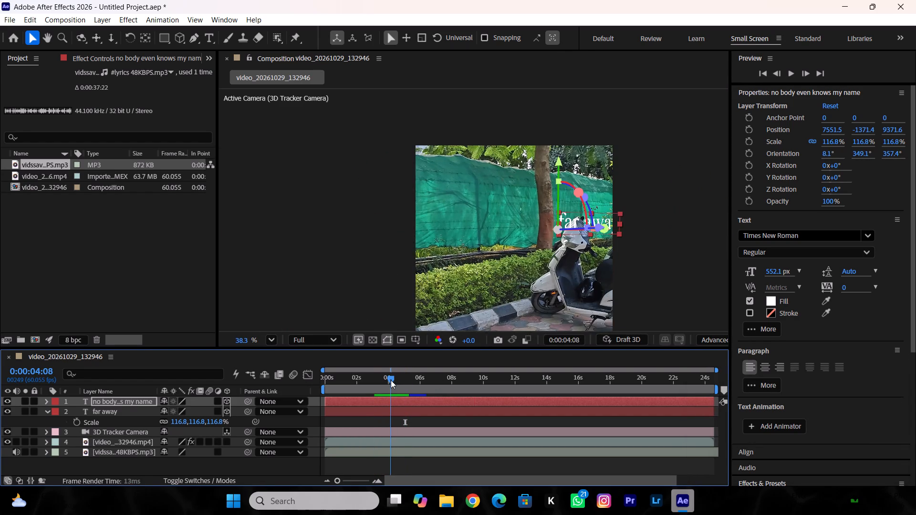
pyautogui.moveTo(391, 380); pyautogui.dragTo(392, 381)
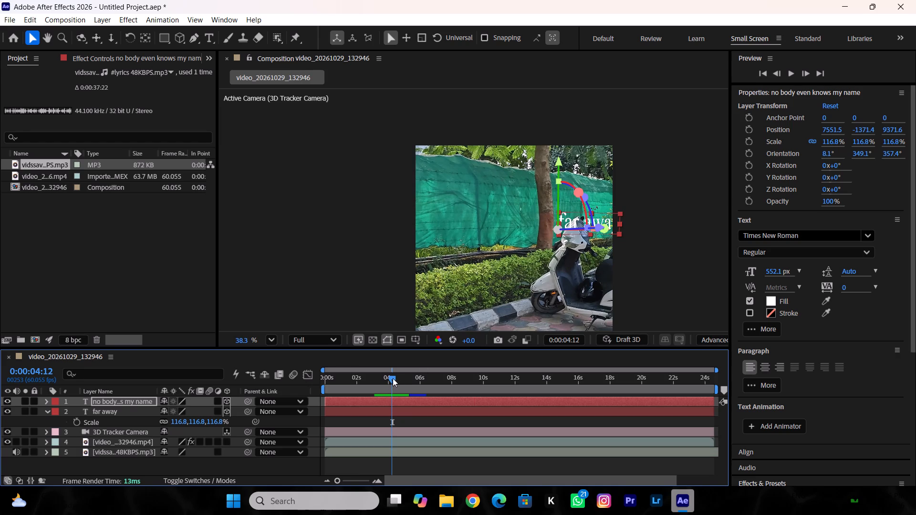
pyautogui.moveTo(393, 378); pyautogui.dragTo(399, 377)
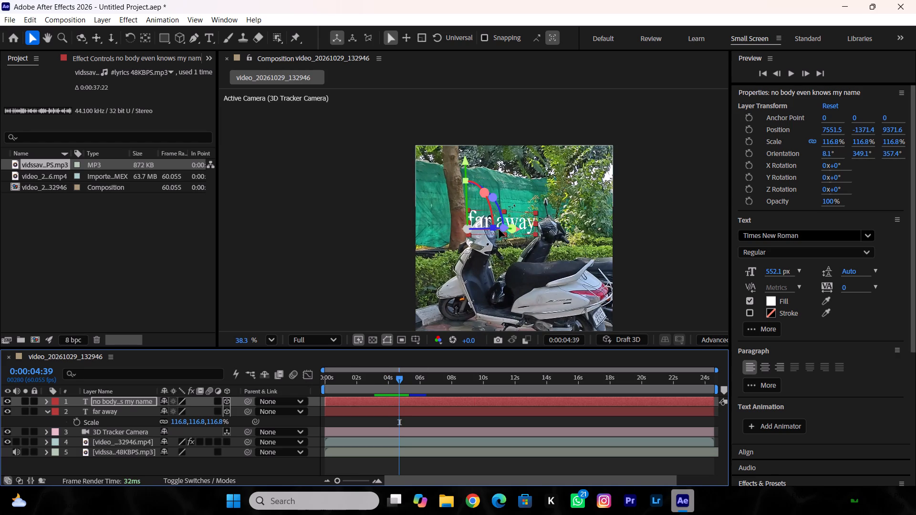
# Replace the wording of the duplicated text above the scooter with "nobody even".
pyautogui.click(514, 228)
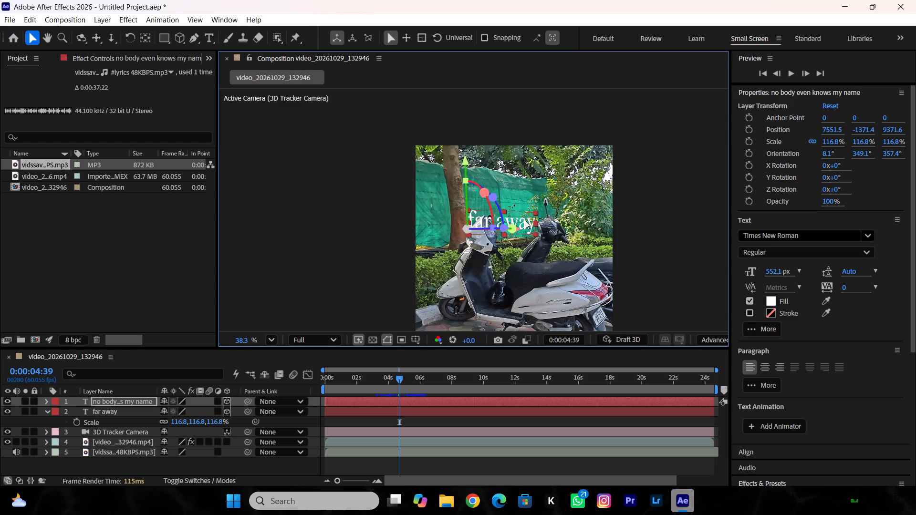
pyautogui.press('t')
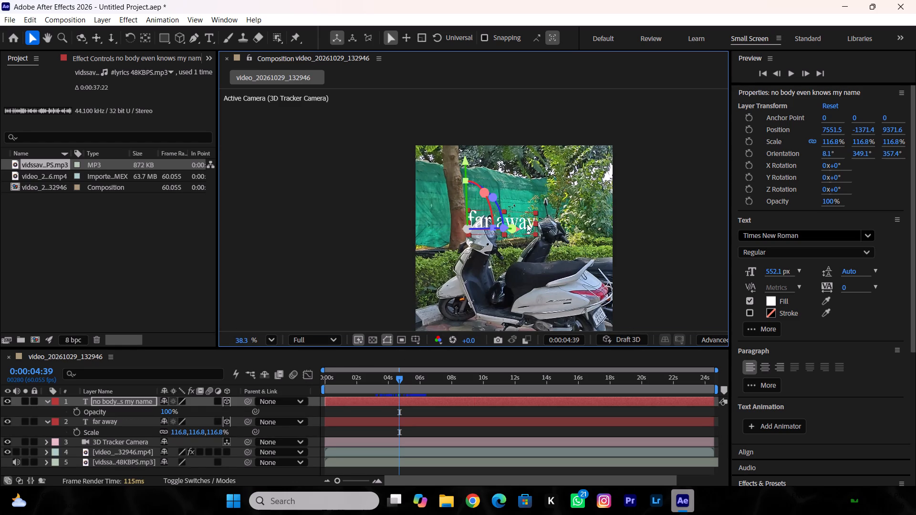
pyautogui.click(531, 220)
pyautogui.click(213, 39)
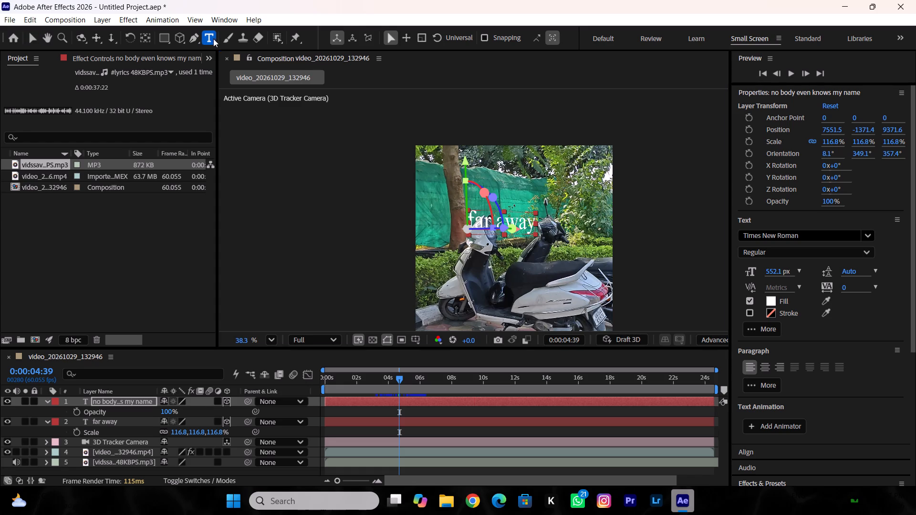
pyautogui.click(535, 224)
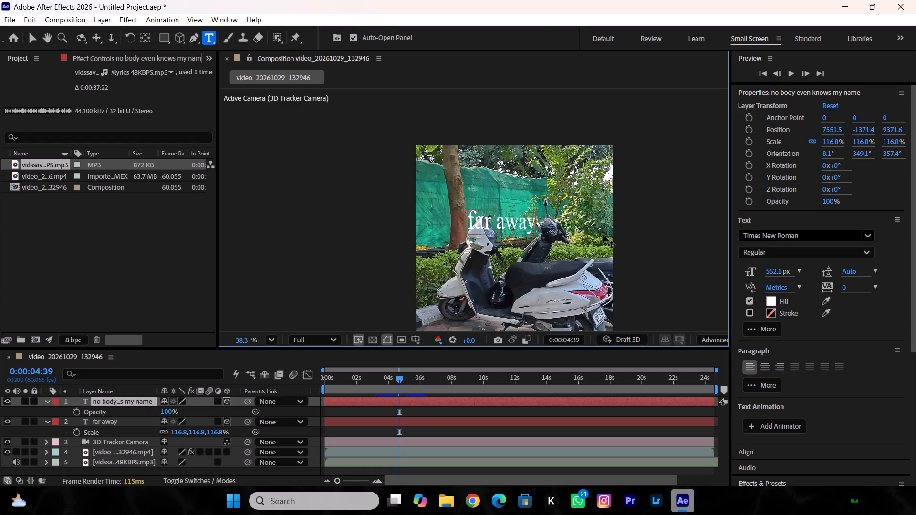
pyautogui.press('BackSpace')
pyautogui.press('BackSpace')
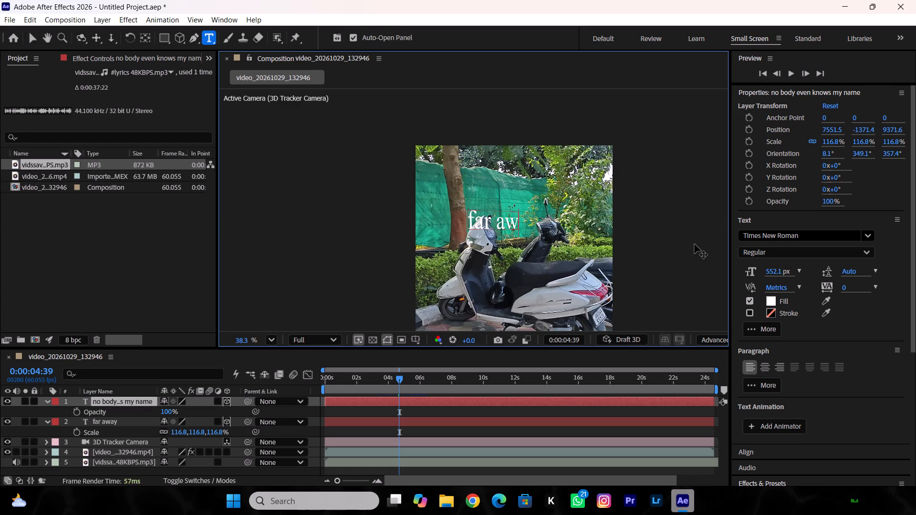
pyautogui.press('BackSpace')
pyautogui.press('BackSpace')
pyautogui.press('BackSpace')
pyautogui.press('BackSpace')
pyautogui.press('BackSpace')
pyautogui.press('BackSpace')
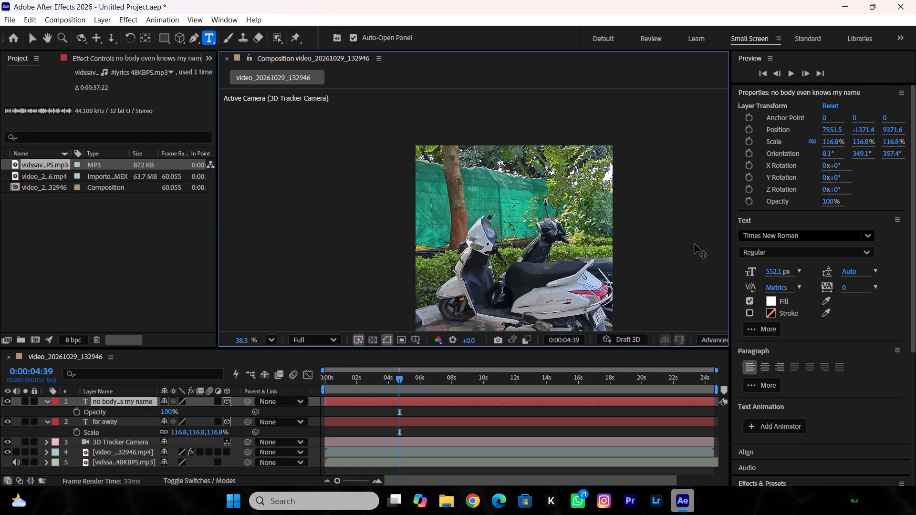
pyautogui.write('noby')
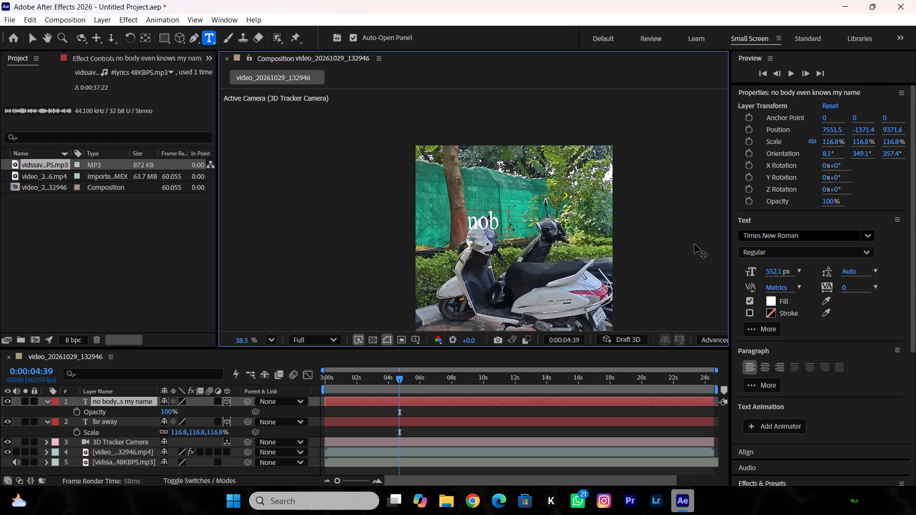
pyautogui.press('BackSpace')
pyautogui.write('ody even')
pyautogui.press('space')
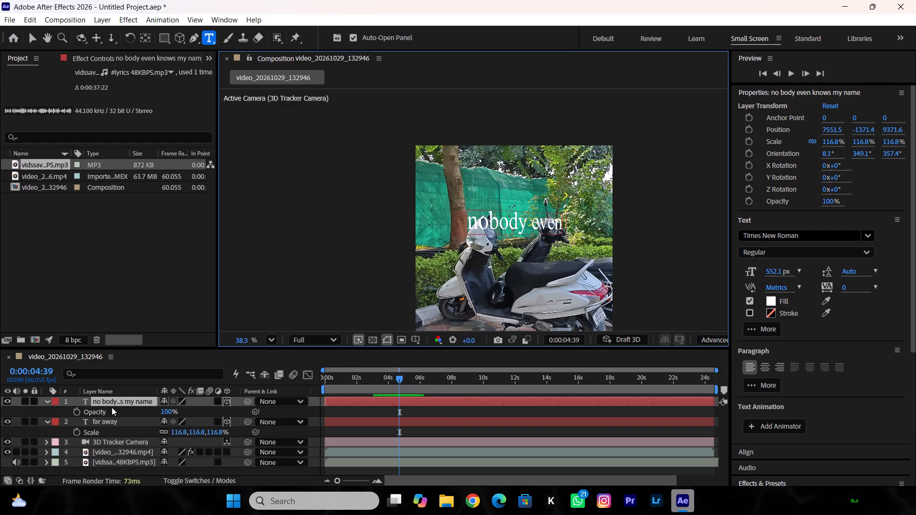
# Duplicate the "nobody even" text layer and move the copy up and along its X axis, to position about 9717, -1961, 9709.
pyautogui.hotkey('ctrl', 'd')
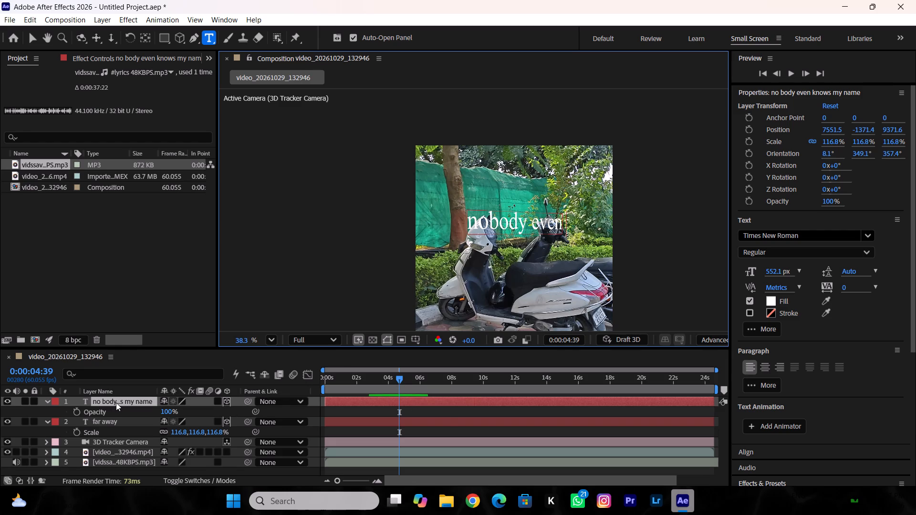
pyautogui.click(118, 402)
pyautogui.hotkey('ctrl', 'd')
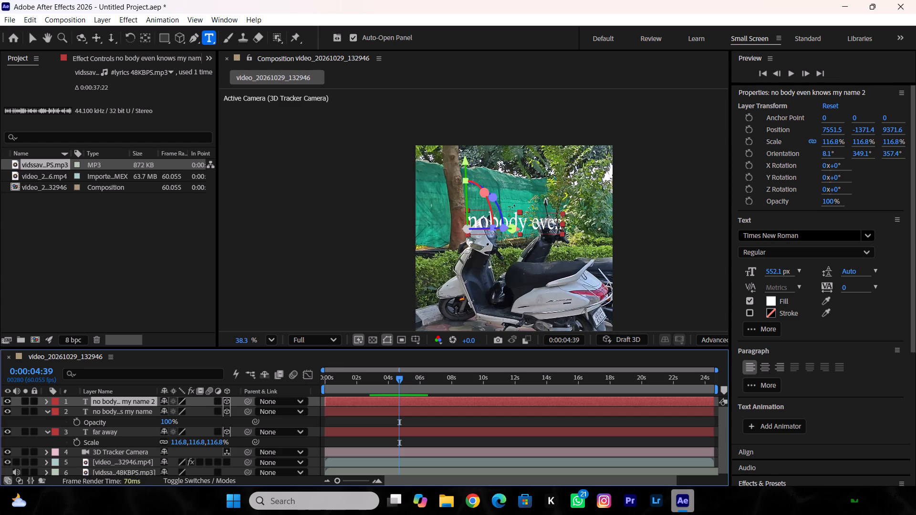
pyautogui.click(35, 39)
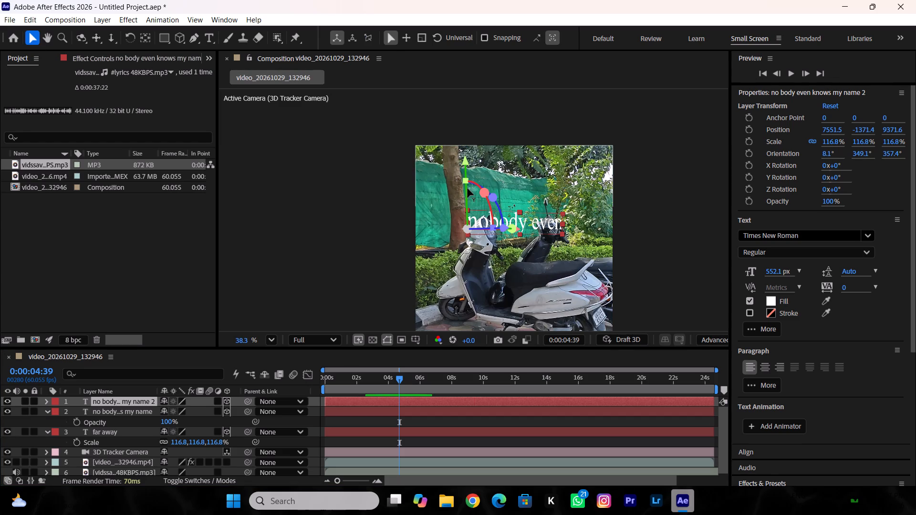
pyautogui.moveTo(469, 164); pyautogui.dragTo(469, 144)
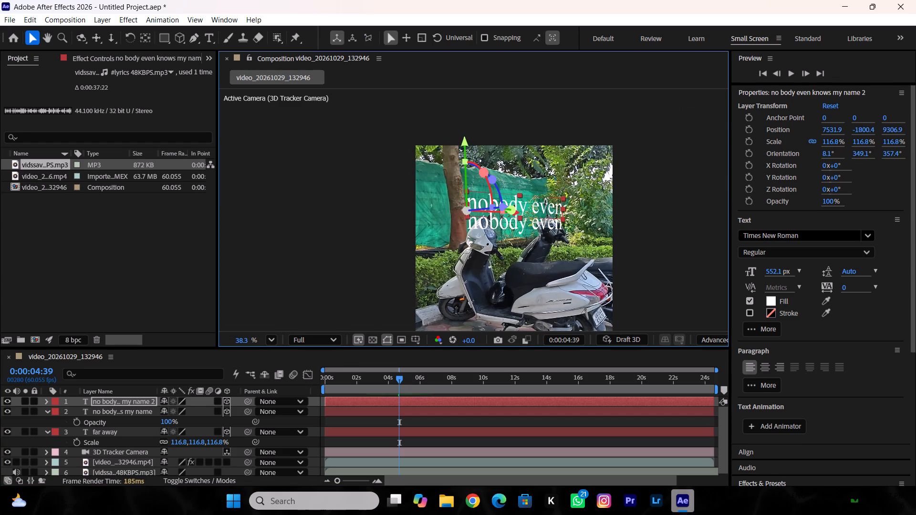
pyautogui.moveTo(520, 211); pyautogui.dragTo(591, 209)
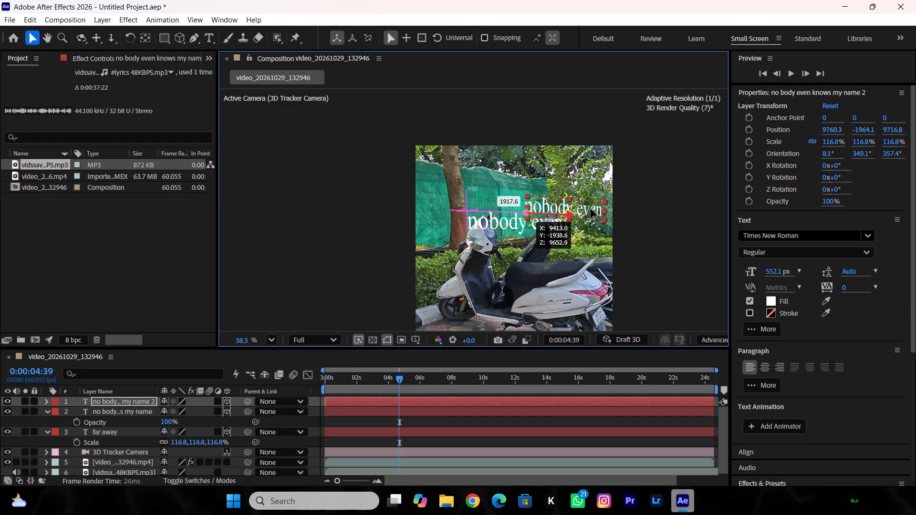
pyautogui.moveTo(591, 209); pyautogui.dragTo(583, 216)
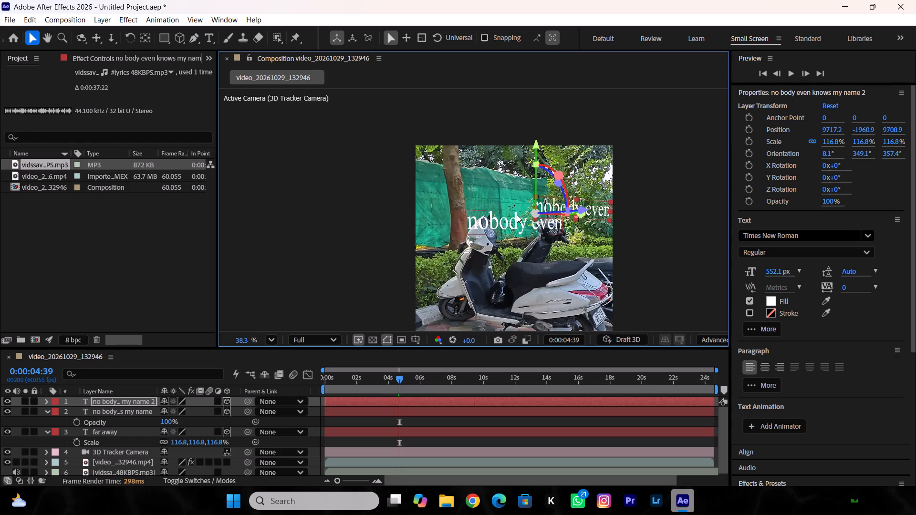
pyautogui.click(579, 212)
# Turn the copied text and lower it over the scooter seat, at position about 9096, -811, 10577 and orientation about 10°, 29°, 357°.
pyautogui.moveTo(579, 215); pyautogui.dragTo(561, 217)
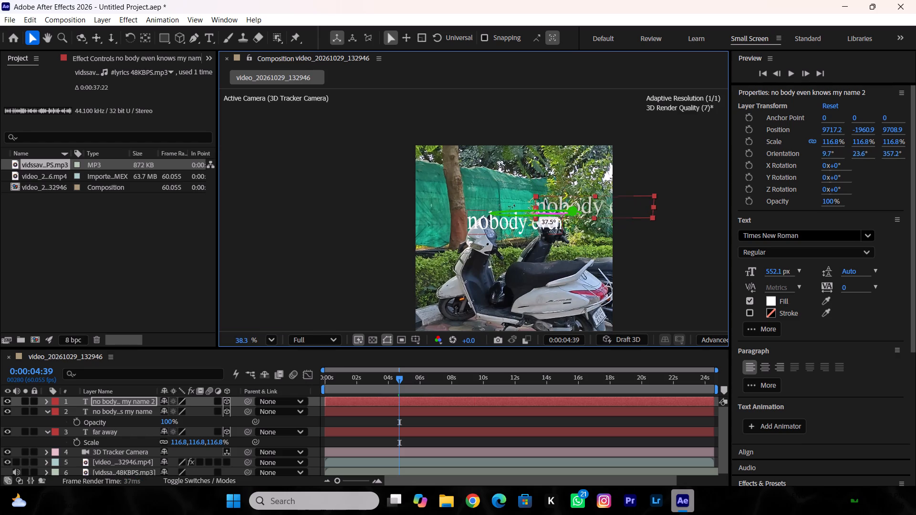
pyautogui.moveTo(561, 217); pyautogui.dragTo(551, 221)
pyautogui.moveTo(536, 156); pyautogui.dragTo(542, 204)
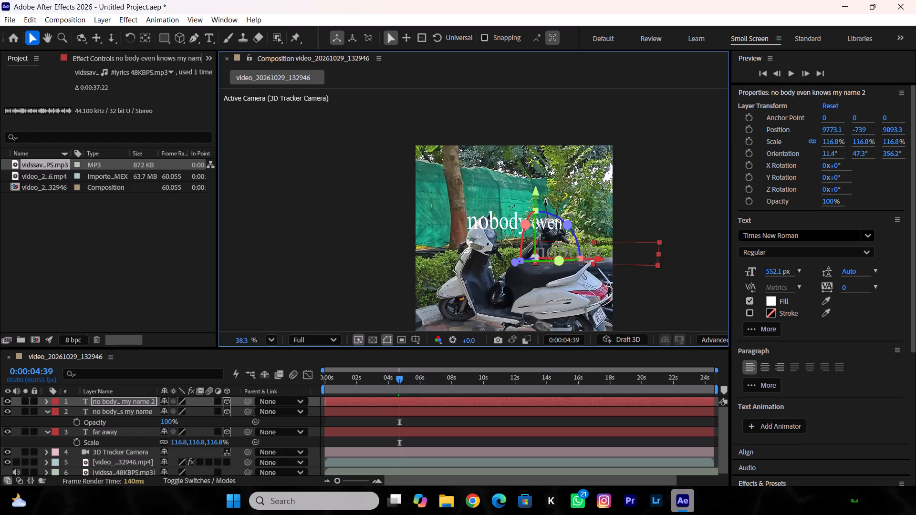
pyautogui.moveTo(566, 264); pyautogui.dragTo(575, 264)
pyautogui.moveTo(573, 257); pyautogui.dragTo(565, 259)
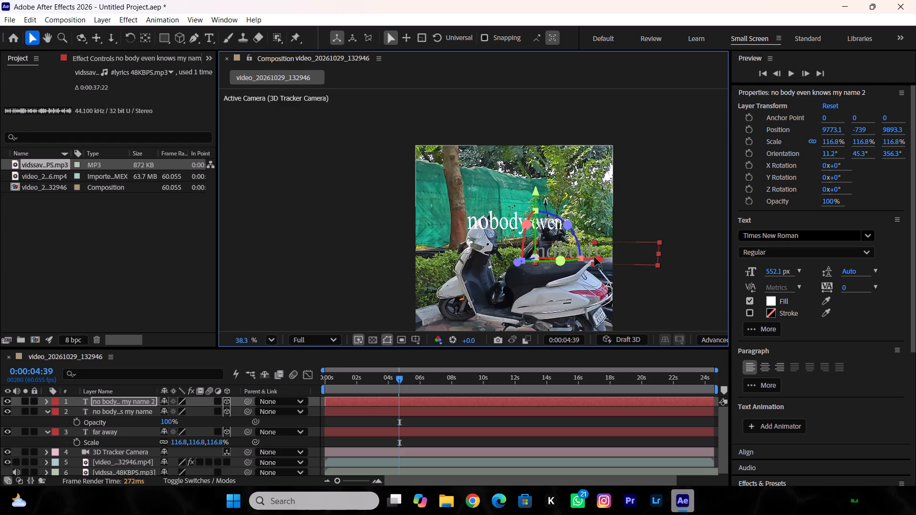
pyautogui.moveTo(594, 257); pyautogui.dragTo(559, 265)
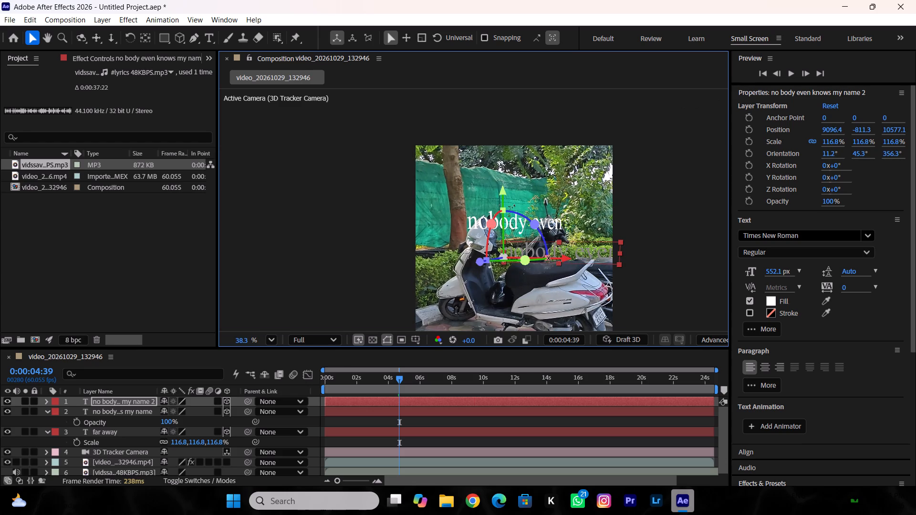
pyautogui.moveTo(538, 259); pyautogui.dragTo(546, 260)
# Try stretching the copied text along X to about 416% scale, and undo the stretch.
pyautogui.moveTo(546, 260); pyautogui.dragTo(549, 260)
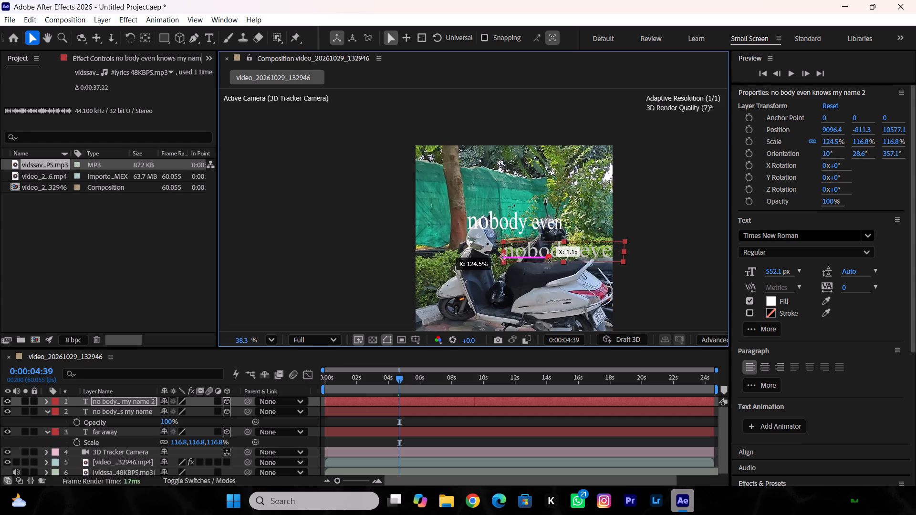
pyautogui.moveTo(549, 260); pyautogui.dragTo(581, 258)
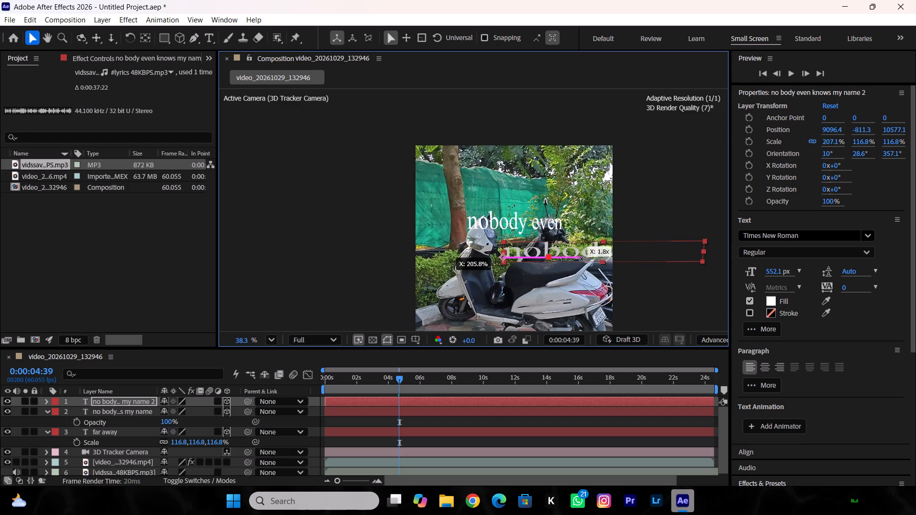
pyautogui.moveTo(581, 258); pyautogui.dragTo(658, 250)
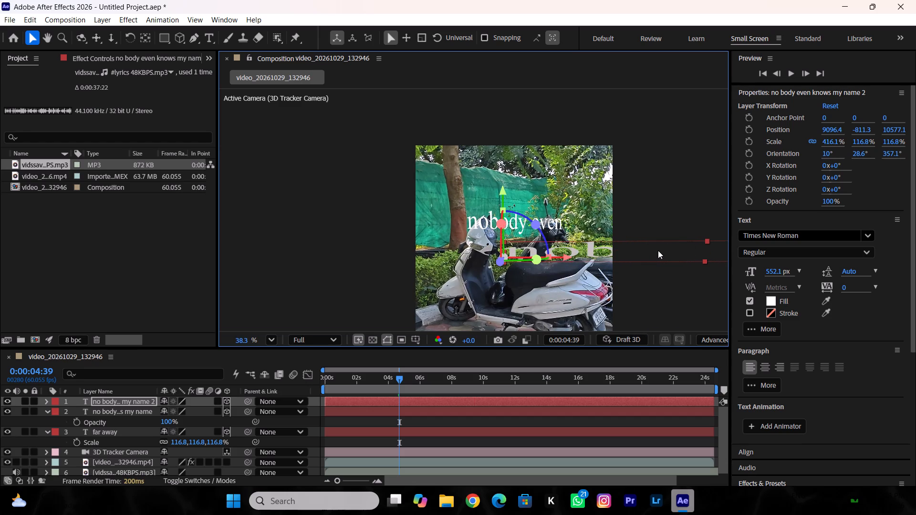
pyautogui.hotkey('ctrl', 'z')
# Replace the wording of the copied text above the scooter seat with "knows my name".
pyautogui.click(538, 261)
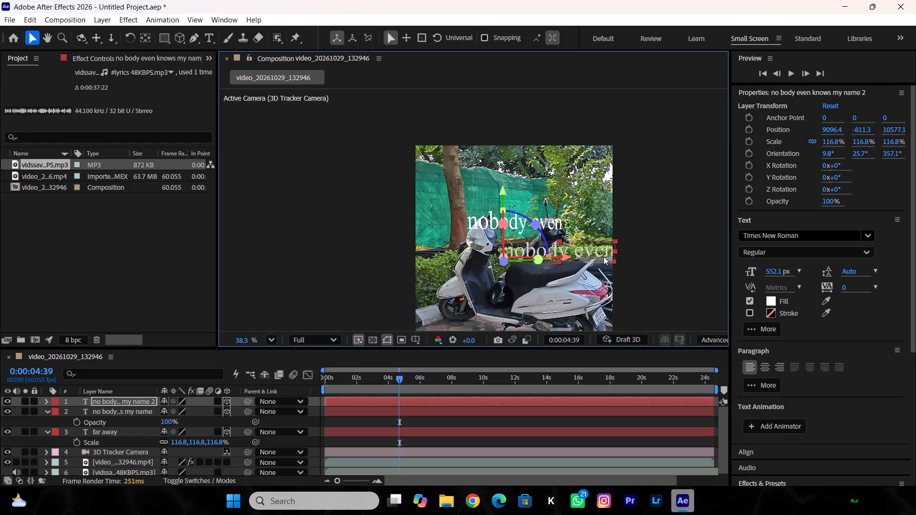
pyautogui.press('t')
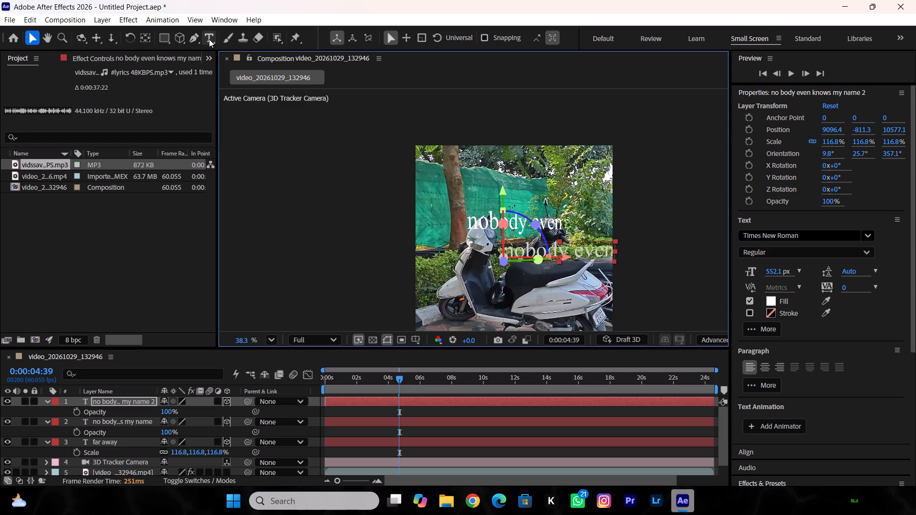
pyautogui.click(209, 39)
pyautogui.click(610, 253)
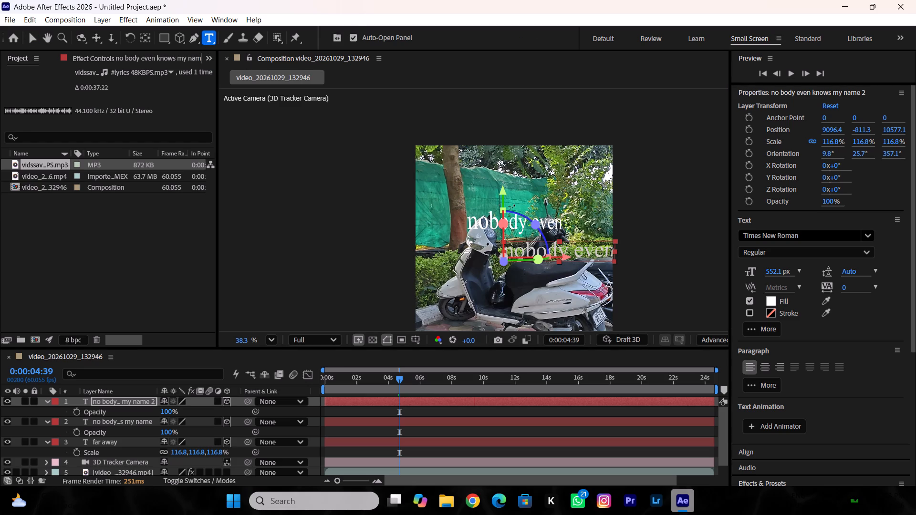
pyautogui.press('BackSpace')
pyautogui.press('BackSpace')
pyautogui.press('BackSpace')
pyautogui.press('BackSpace')
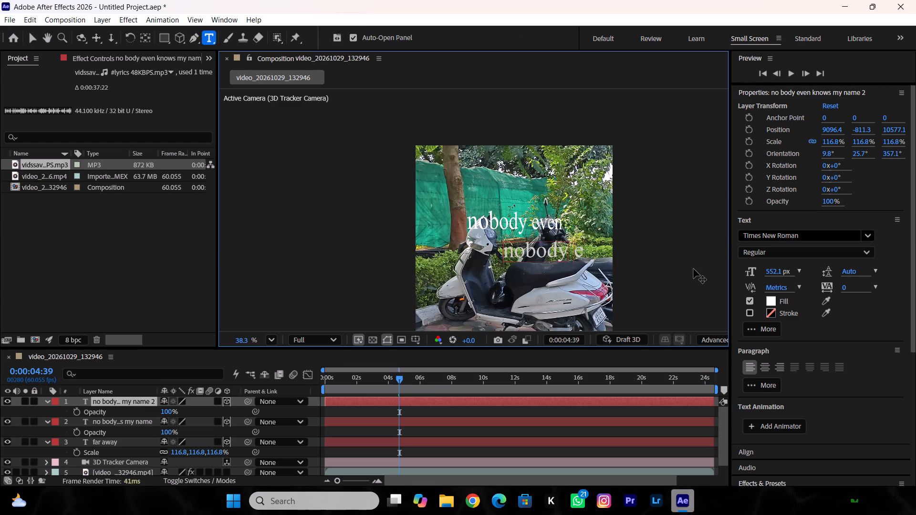
pyautogui.press('BackSpace')
pyautogui.press('BackSpace')
pyautogui.press('BackSpace')
pyautogui.press('BackSpace')
pyautogui.press('BackSpace')
pyautogui.press('BackSpace')
pyautogui.press('BackSpace')
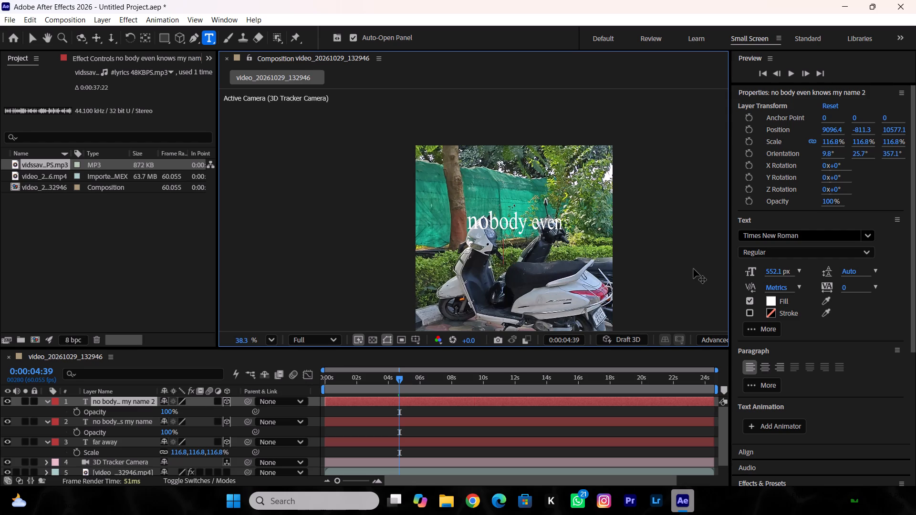
pyautogui.write('km')
pyautogui.press('BackSpace')
pyautogui.write('nows')
pyautogui.press('space')
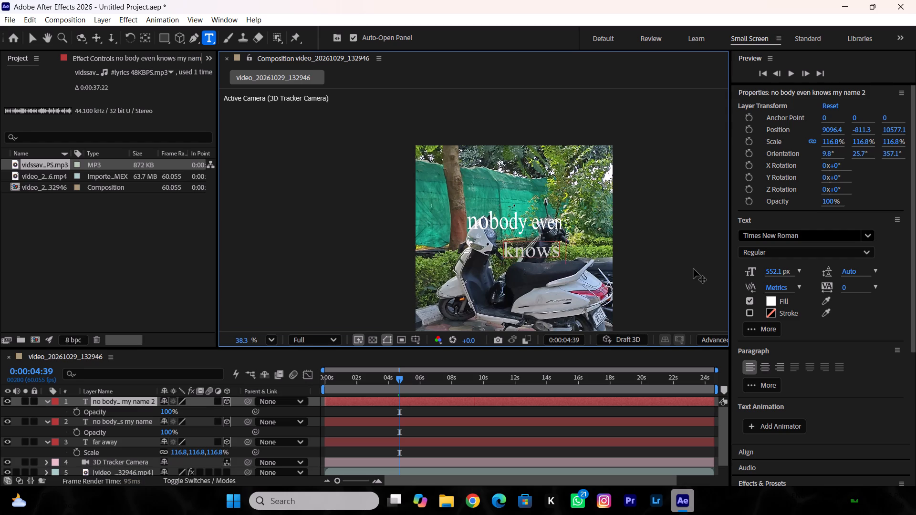
pyautogui.write('my name')
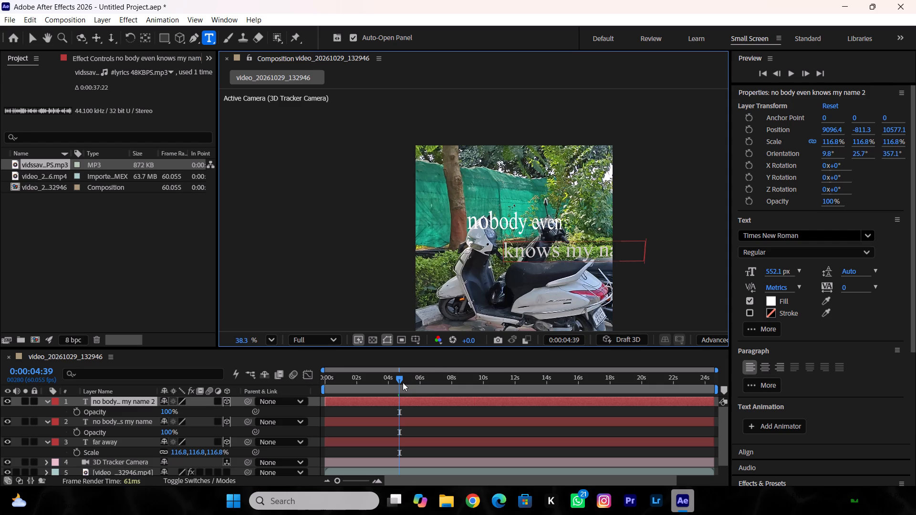
# Preview the composition from the start to about 0:00:06:10 and resume playback from there to check the lyric texts against the song.
pyautogui.moveTo(397, 382); pyautogui.dragTo(321, 389)
pyautogui.press('space')
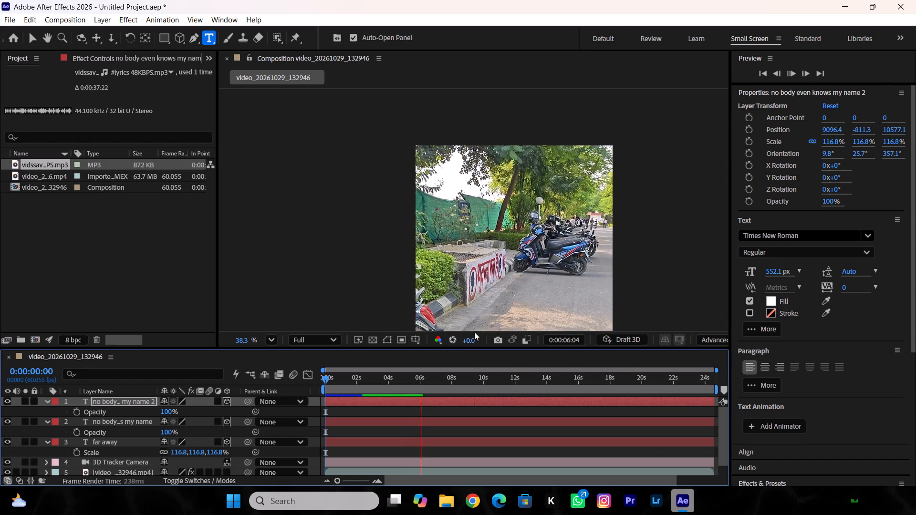
pyautogui.press('space')
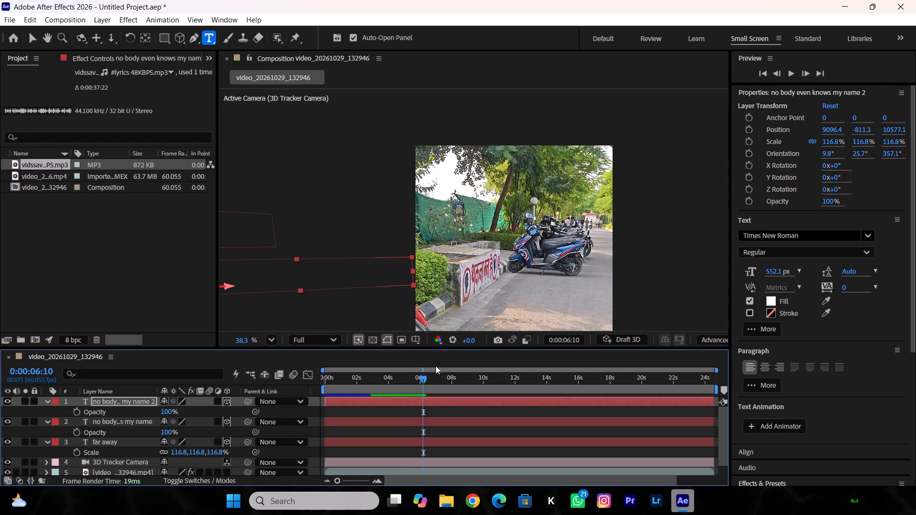
pyautogui.press('space')
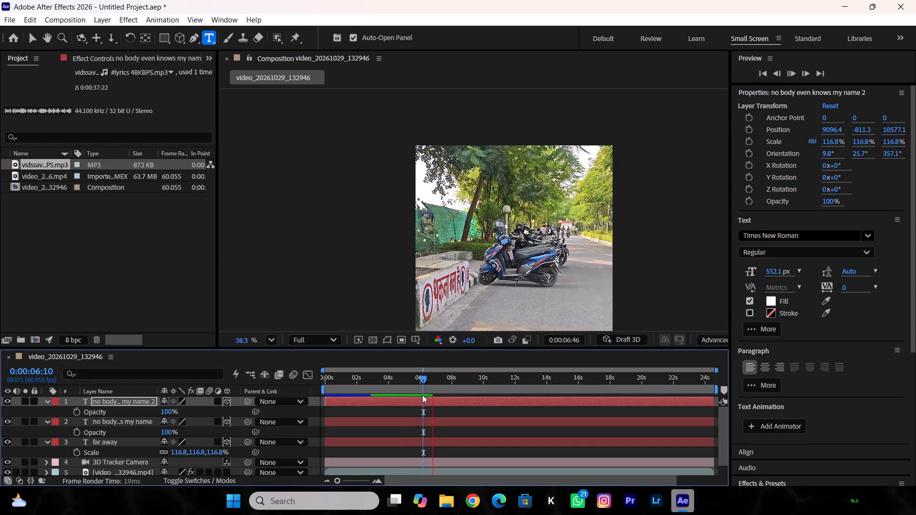
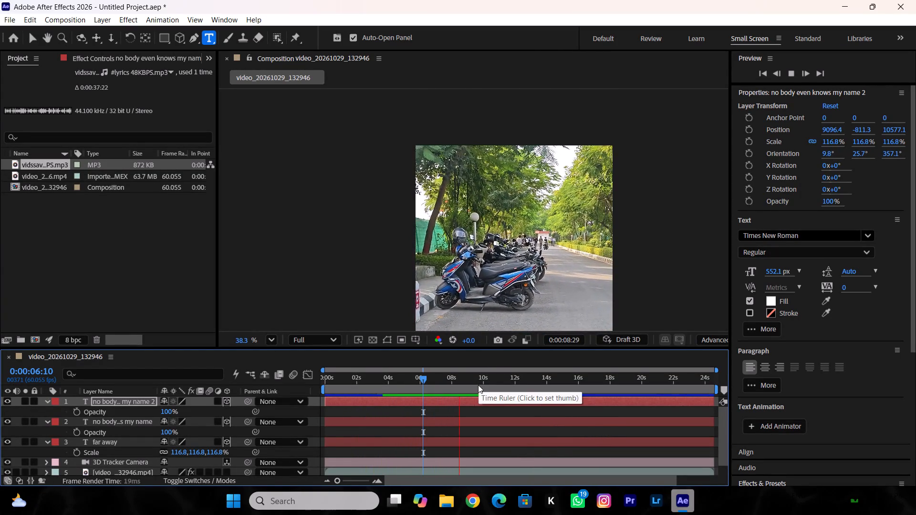
# Duplicate the "knows my name" text layer with the time set to about 0:00:09:27.
pyautogui.press('space')
pyautogui.press('space')
pyautogui.press('space')
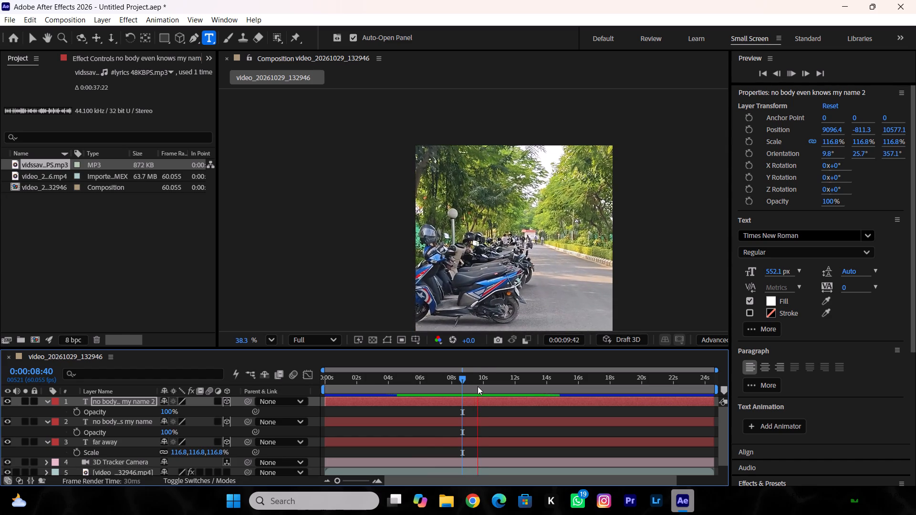
pyautogui.moveTo(479, 381); pyautogui.dragTo(411, 393)
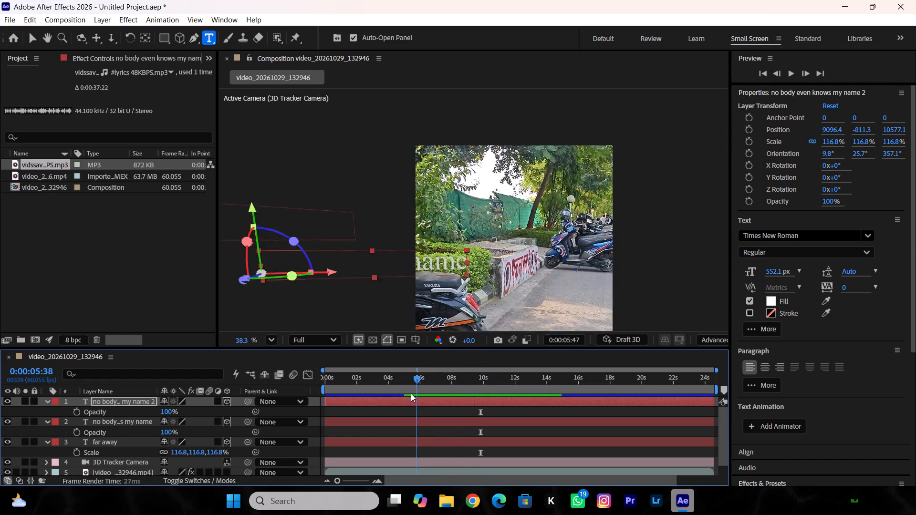
pyautogui.moveTo(411, 393); pyautogui.dragTo(459, 406)
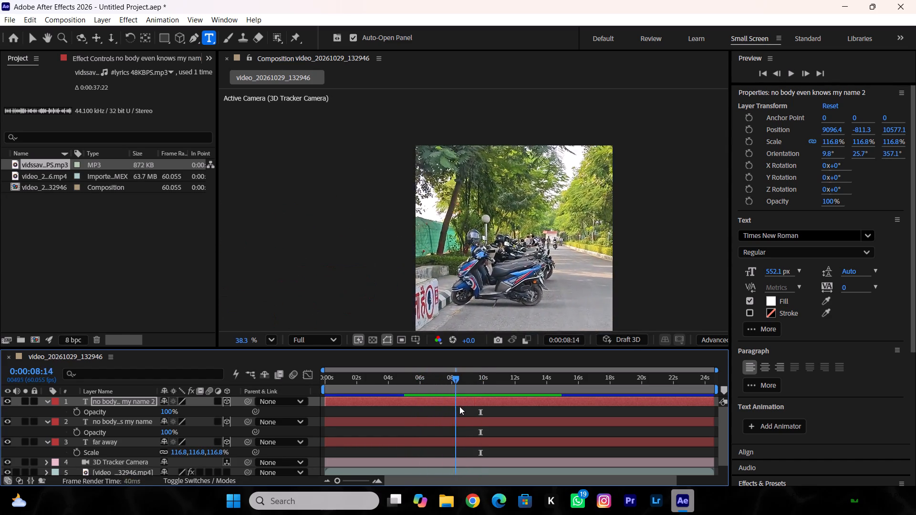
pyautogui.moveTo(459, 406); pyautogui.dragTo(474, 412)
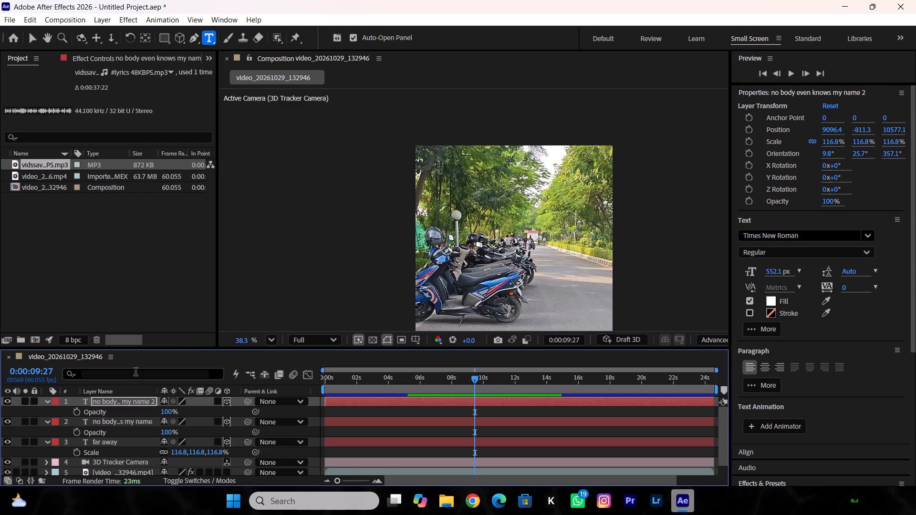
pyautogui.click(130, 406)
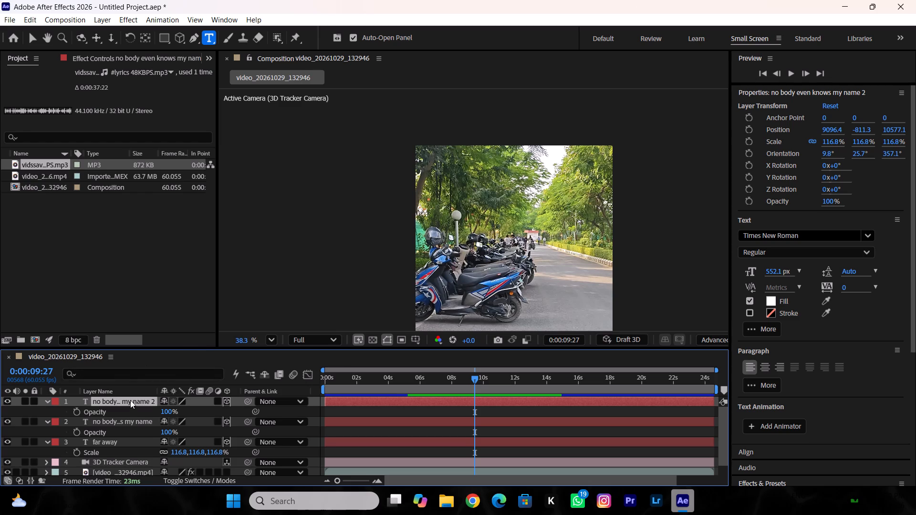
pyautogui.hotkey('ctrl', 'd')
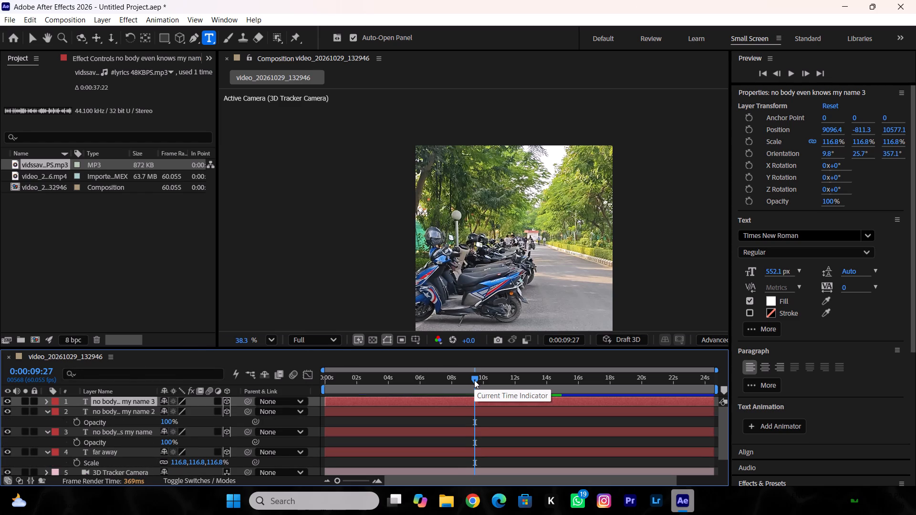
# Move the new text copy along the road to the blue scooter, at position about 31332, -3431, 18912 and orientation about 12°, 10°, 357°.
pyautogui.moveTo(474, 380); pyautogui.dragTo(403, 402)
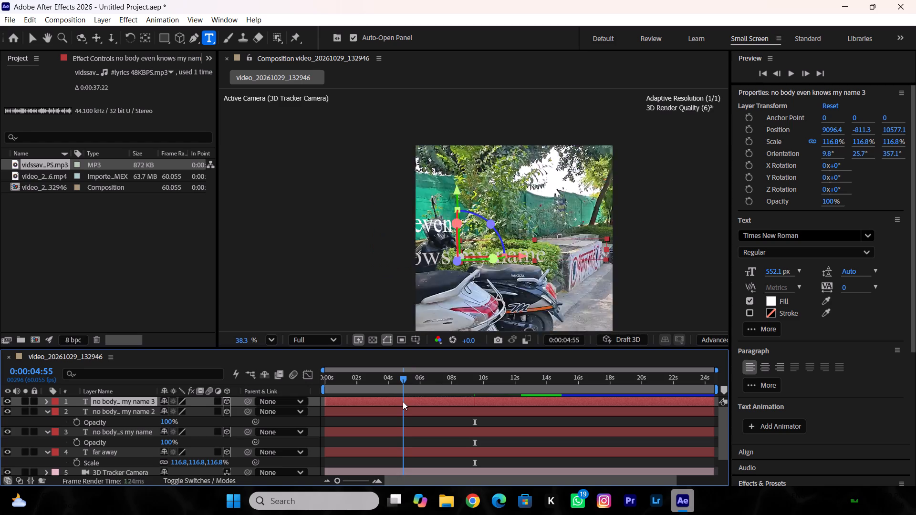
pyautogui.moveTo(403, 402); pyautogui.dragTo(416, 402)
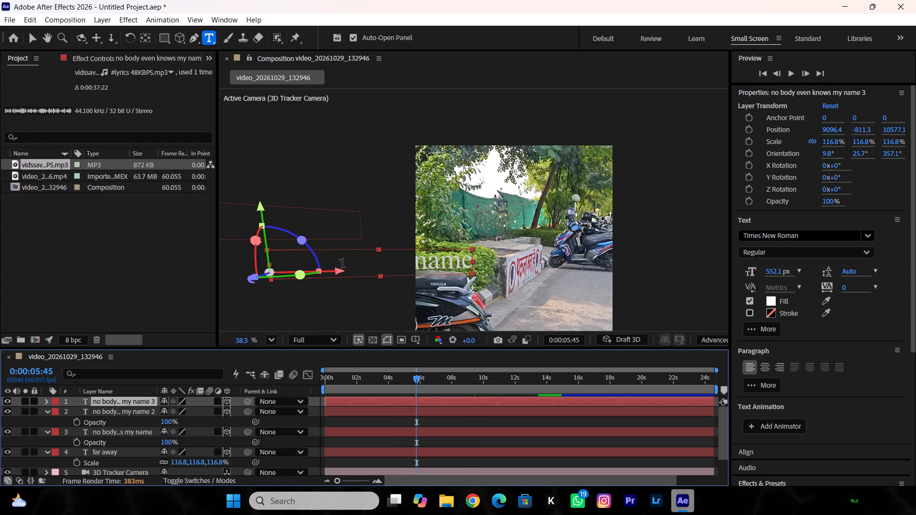
pyautogui.click(33, 39)
pyautogui.moveTo(336, 269); pyautogui.dragTo(562, 251)
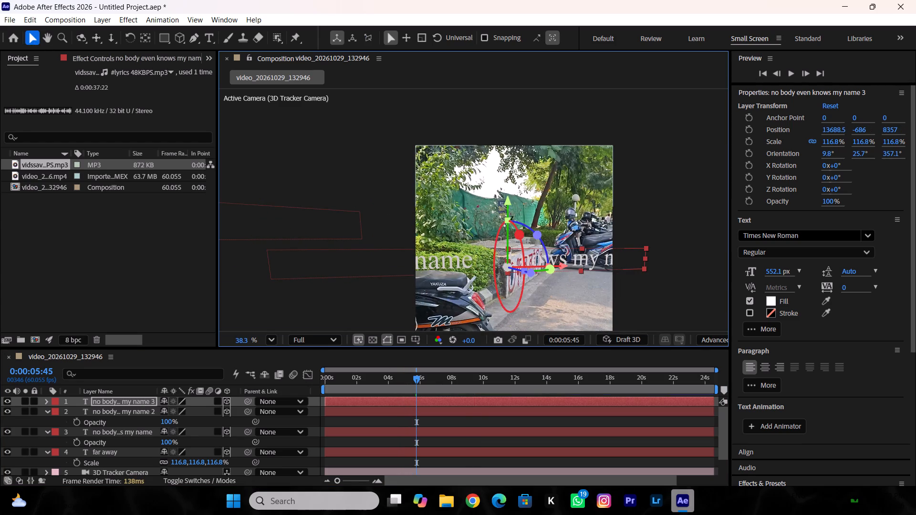
pyautogui.moveTo(509, 209); pyautogui.dragTo(510, 191)
pyautogui.moveTo(566, 252); pyautogui.dragTo(580, 249)
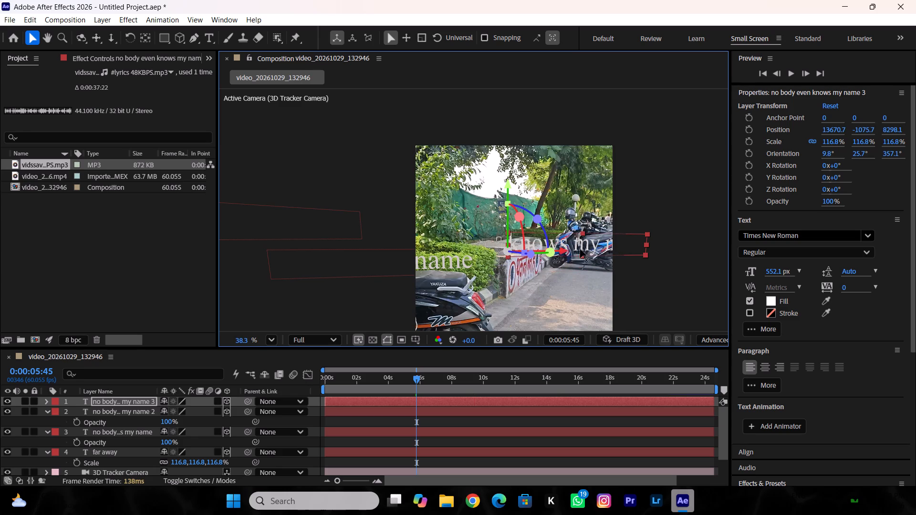
pyautogui.moveTo(580, 249); pyautogui.dragTo(639, 245)
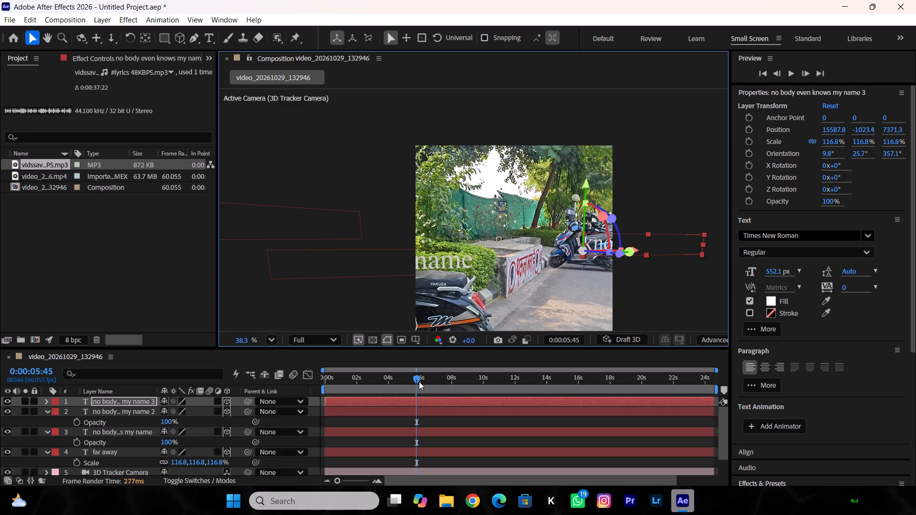
pyautogui.moveTo(417, 378); pyautogui.dragTo(448, 379)
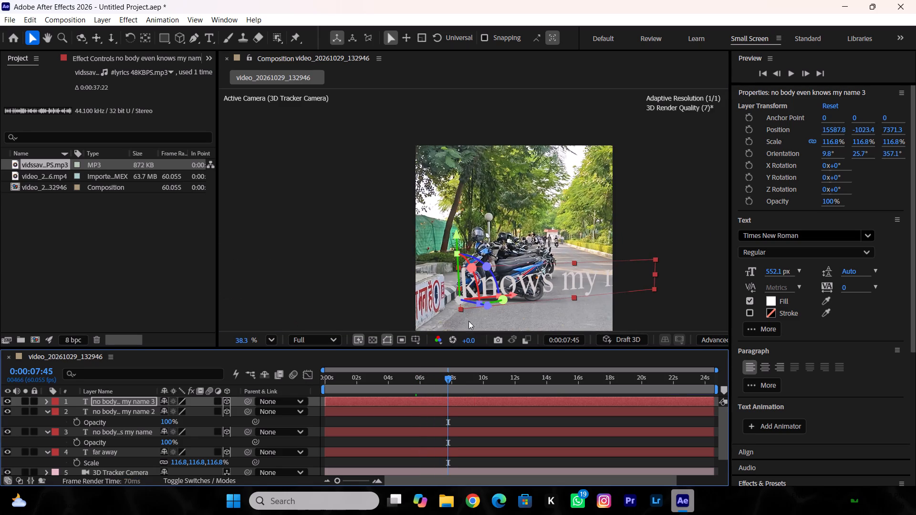
pyautogui.moveTo(488, 308); pyautogui.dragTo(474, 301)
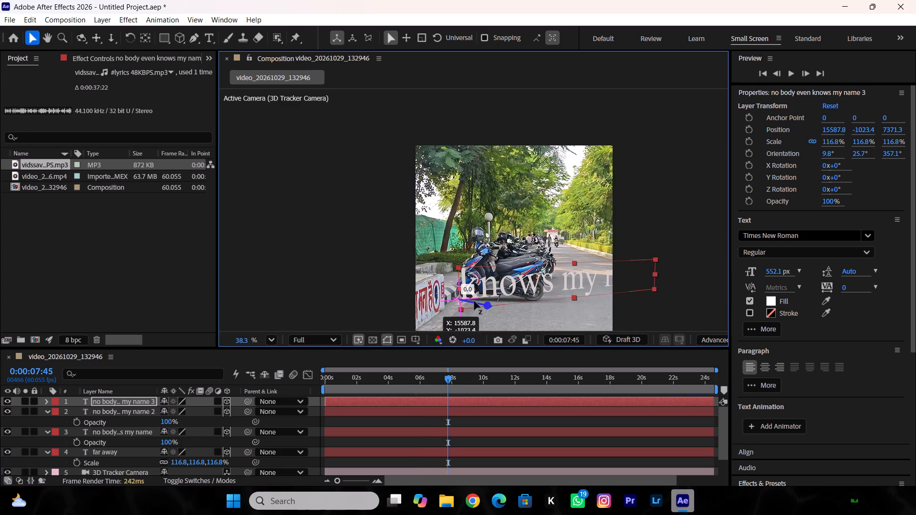
# Reposition the new "knows my name" copy beside the scooters to about 17471, -1620, 8010 and rotate it to about 13°, 57°, 355°.
pyautogui.moveTo(474, 301); pyautogui.dragTo(455, 269)
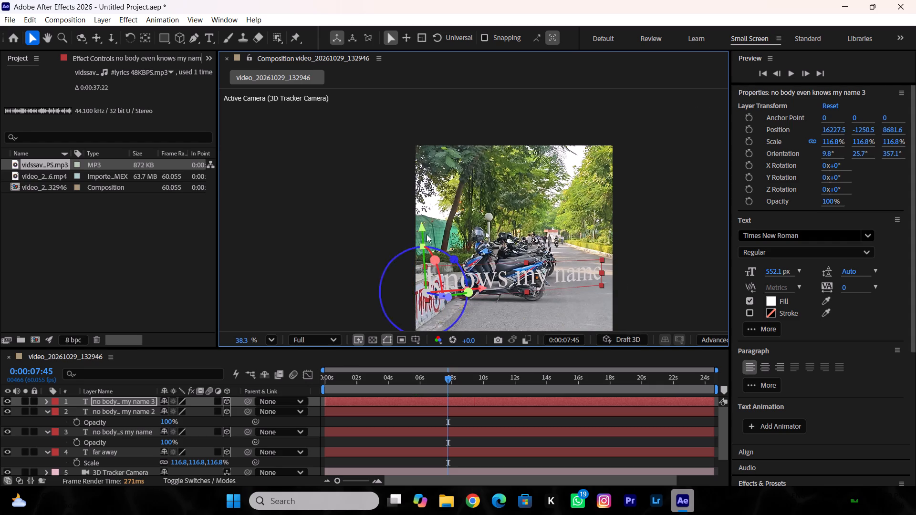
pyautogui.moveTo(424, 228); pyautogui.dragTo(429, 202)
pyautogui.moveTo(480, 266); pyautogui.dragTo(545, 248)
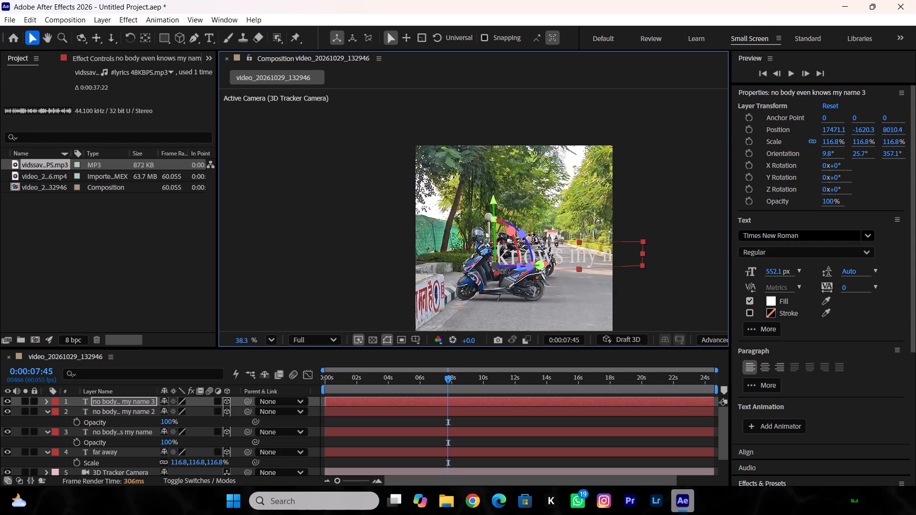
pyautogui.moveTo(534, 265); pyautogui.dragTo(525, 267)
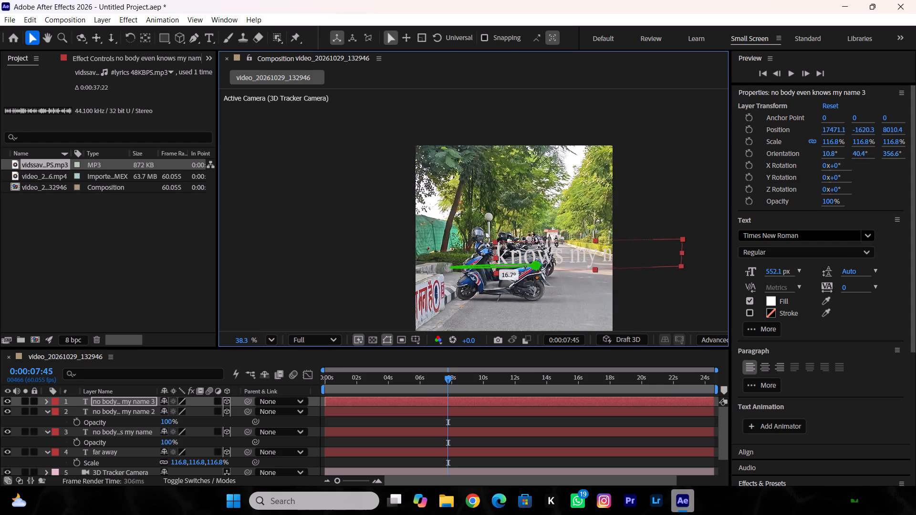
pyautogui.moveTo(525, 267); pyautogui.dragTo(519, 270)
pyautogui.moveTo(490, 269); pyautogui.dragTo(500, 250)
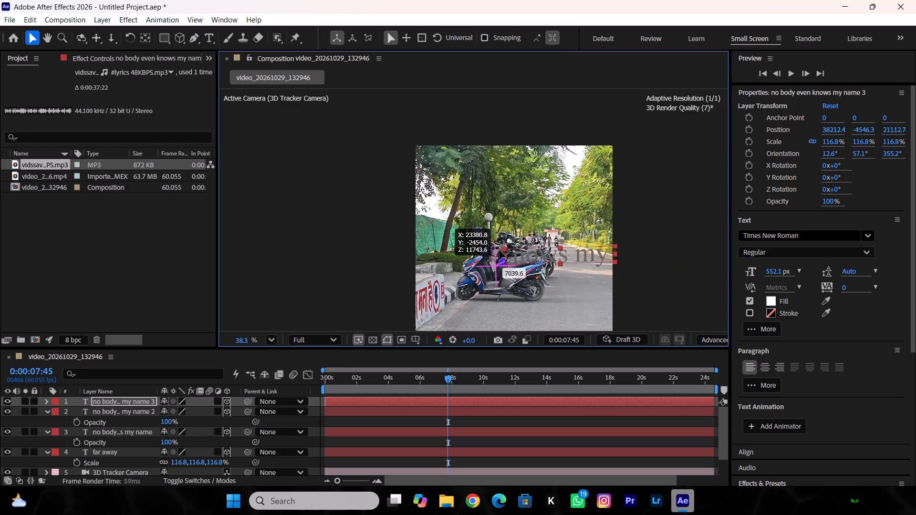
pyautogui.moveTo(500, 250); pyautogui.dragTo(507, 279)
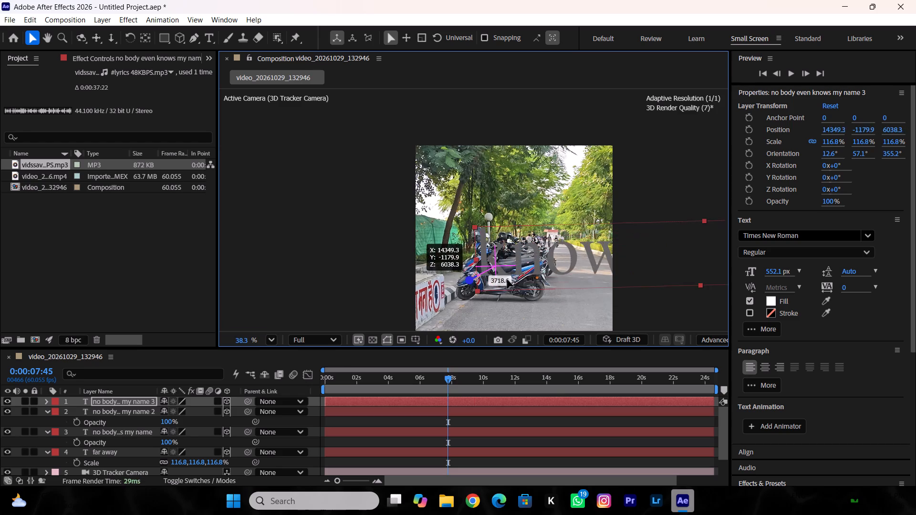
pyautogui.moveTo(507, 279); pyautogui.dragTo(506, 194)
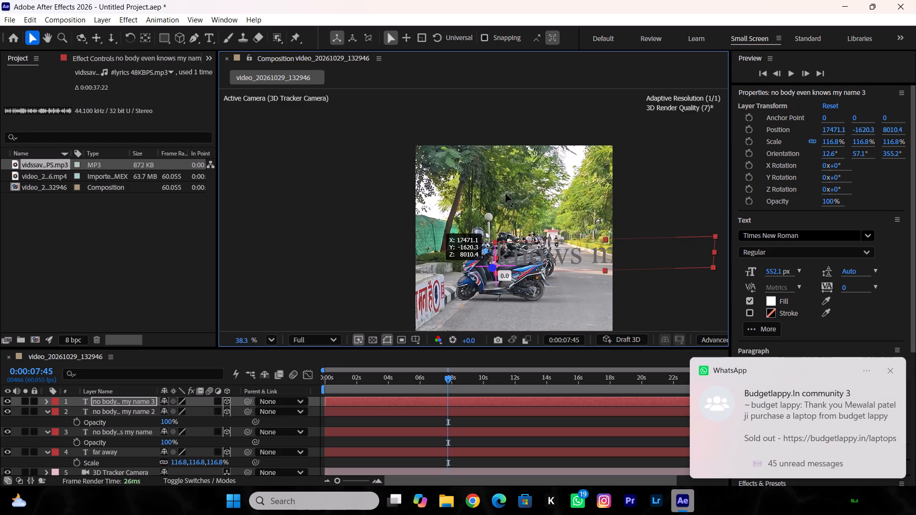
pyautogui.moveTo(506, 194); pyautogui.dragTo(506, 187)
pyautogui.scroll(4, 525, 235)
pyautogui.scroll(-5, 500, 294)
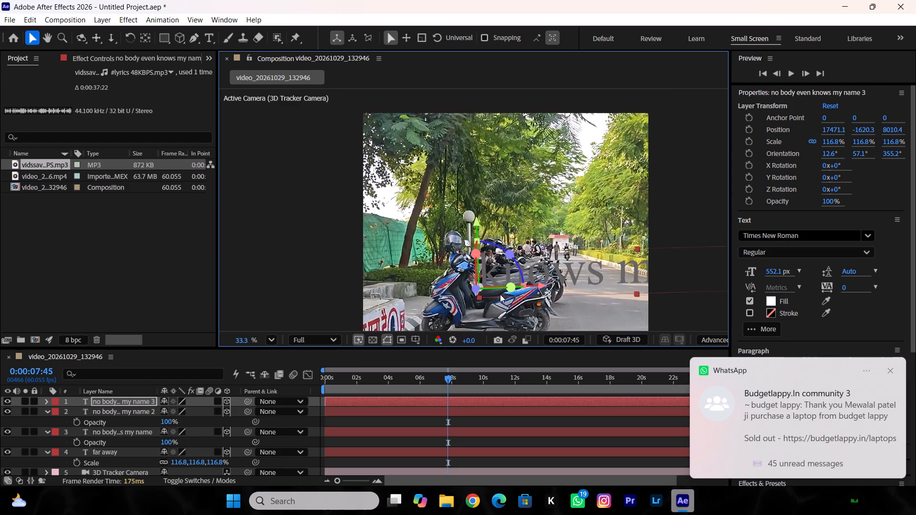
# Push the text copy deeper along the road at 0:00:08:39 and again at 0:00:09:34, to position about 32229, -3702, 17333.
pyautogui.moveTo(449, 381); pyautogui.dragTo(464, 385)
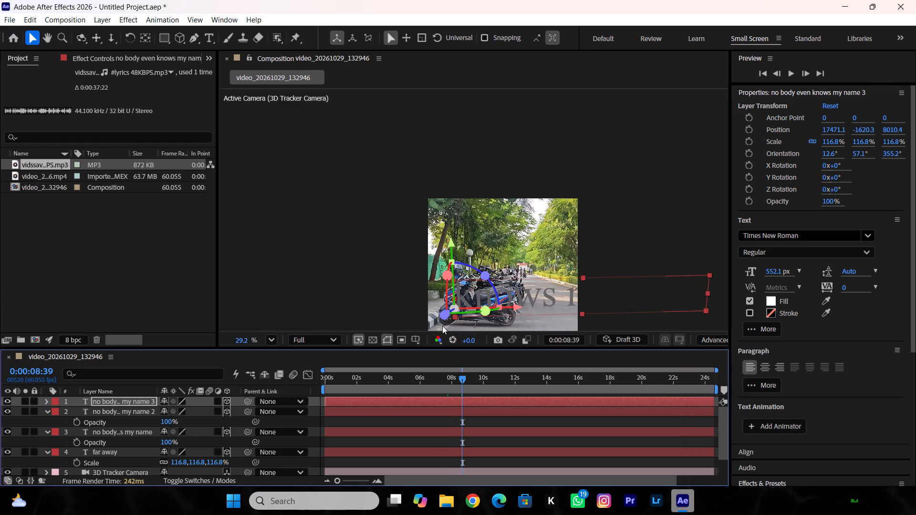
pyautogui.moveTo(442, 319); pyautogui.dragTo(549, 288)
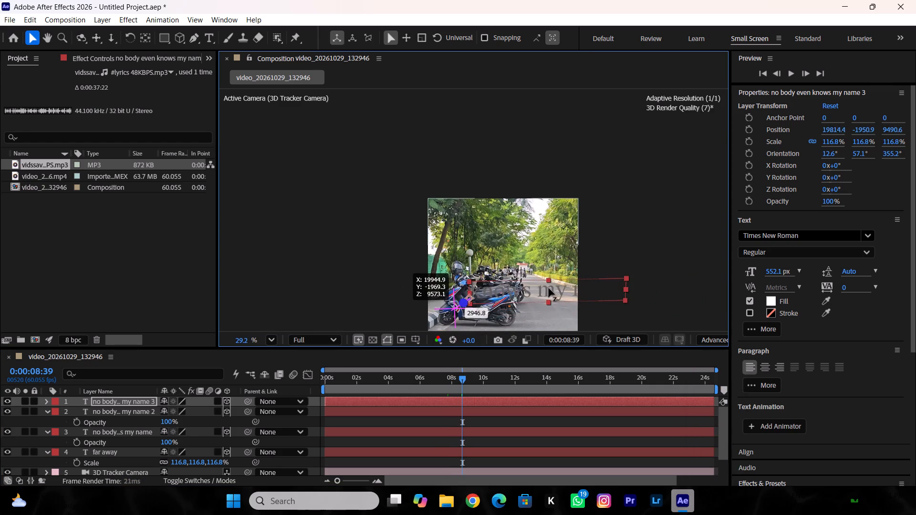
pyautogui.moveTo(549, 288); pyautogui.dragTo(486, 301)
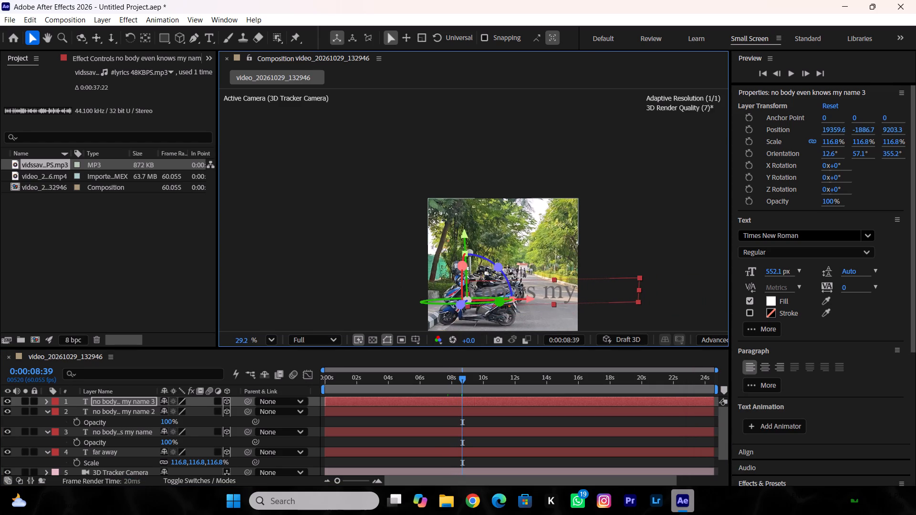
pyautogui.moveTo(461, 309); pyautogui.dragTo(487, 294)
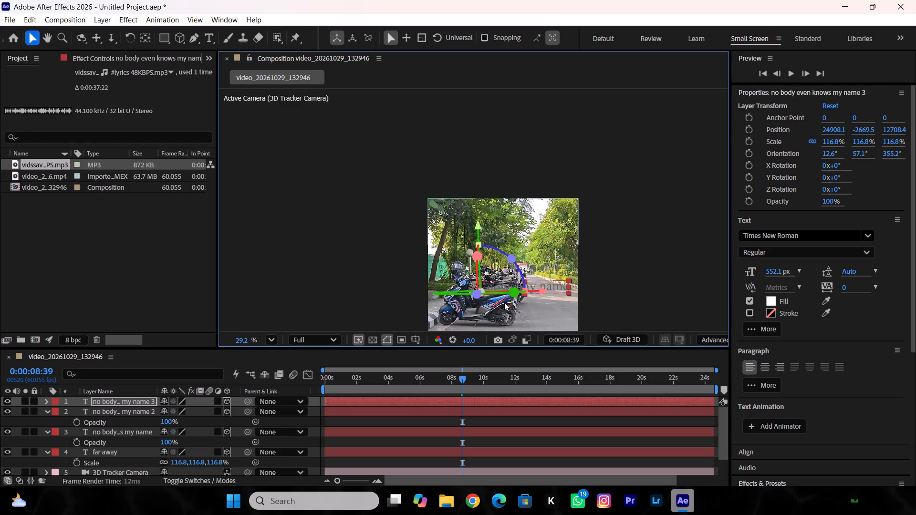
pyautogui.moveTo(462, 378); pyautogui.dragTo(471, 381)
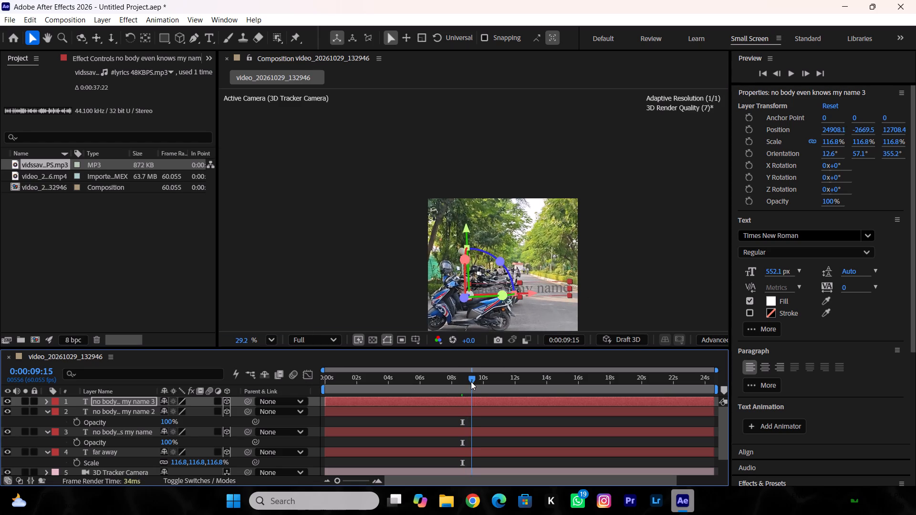
pyautogui.moveTo(471, 381); pyautogui.dragTo(476, 384)
pyautogui.moveTo(458, 296); pyautogui.dragTo(475, 286)
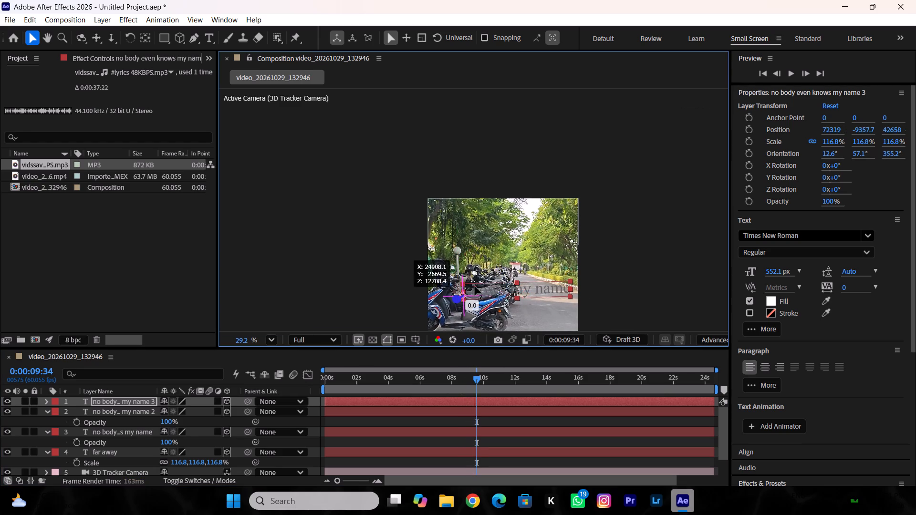
pyautogui.moveTo(475, 286); pyautogui.dragTo(506, 278)
# Shift the text copy sideways to the front scooter and raise it to its handlebar, at position about 31247, -4983, 18601.
pyautogui.scroll(3, 506, 278)
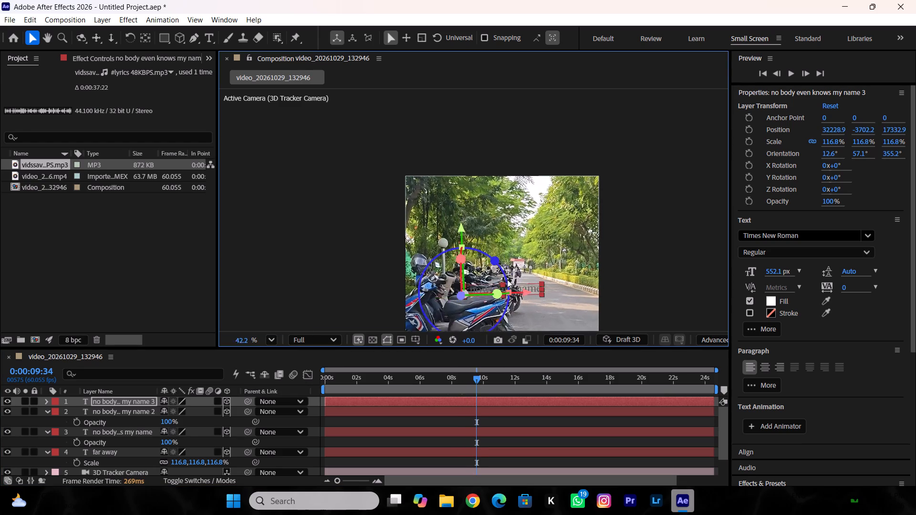
pyautogui.scroll(6, 507, 279)
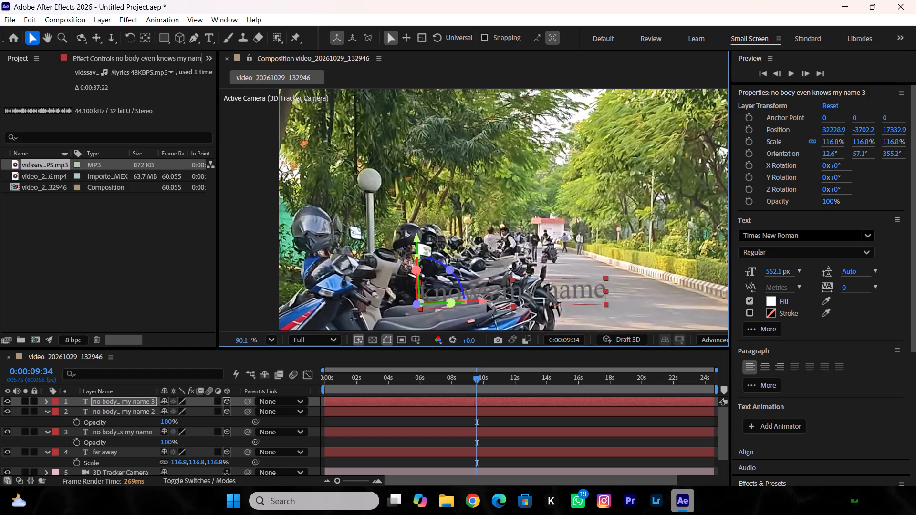
pyautogui.moveTo(416, 241); pyautogui.dragTo(406, 218)
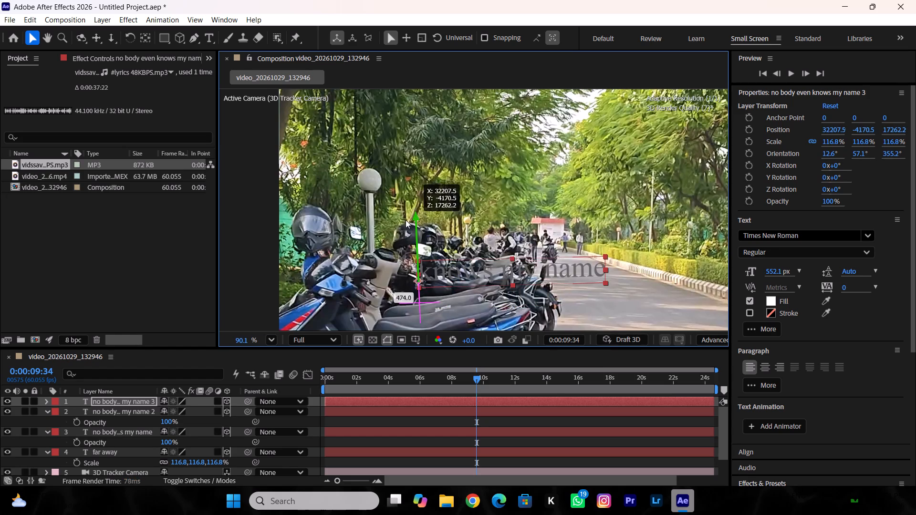
pyautogui.moveTo(476, 280); pyautogui.dragTo(436, 261)
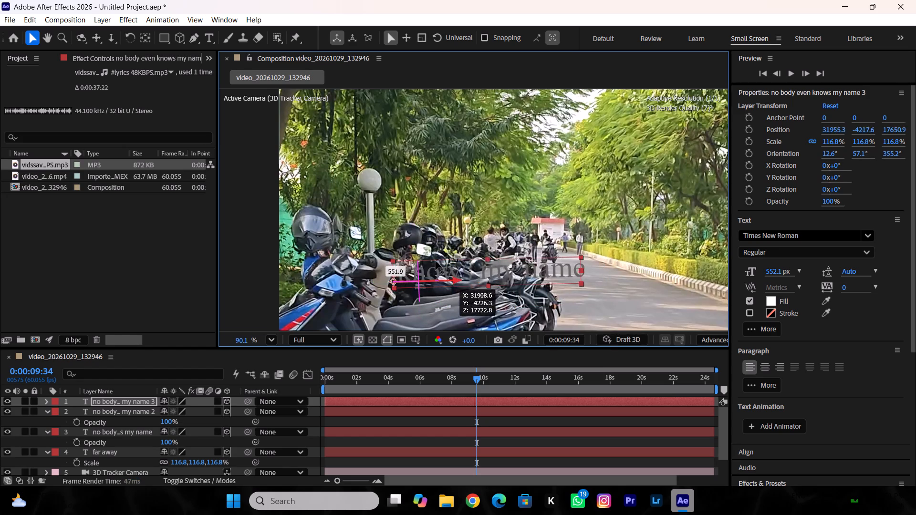
pyautogui.moveTo(436, 261); pyautogui.dragTo(397, 267)
pyautogui.moveTo(341, 224); pyautogui.dragTo(340, 221)
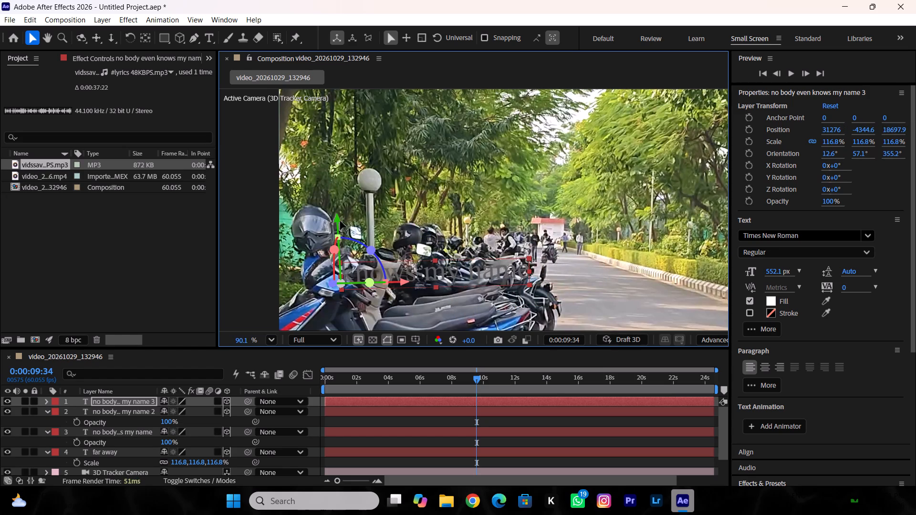
pyautogui.moveTo(340, 221); pyautogui.dragTo(341, 193)
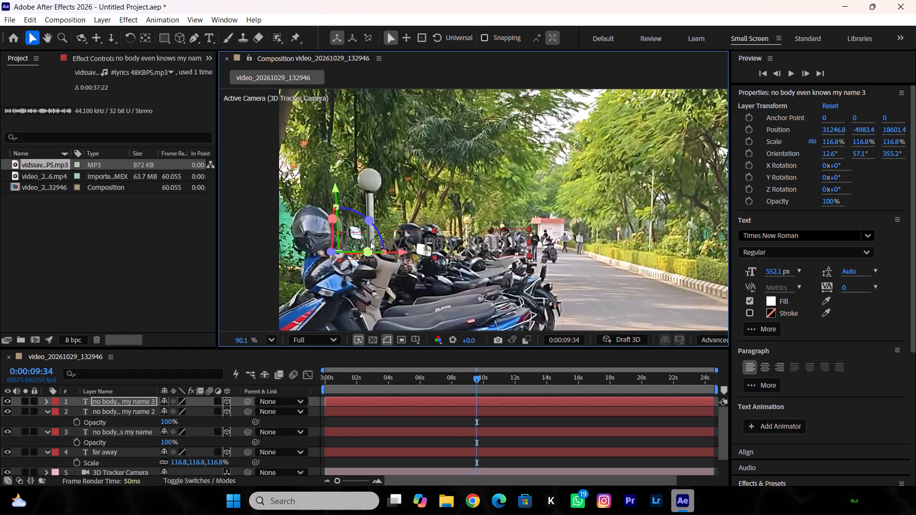
# Rotate the text copy to about 12°, 10°, 357° and lower it toward the blue scooter's seat, at position about 31332, -3431, 18912.
pyautogui.moveTo(367, 247); pyautogui.dragTo(366, 255)
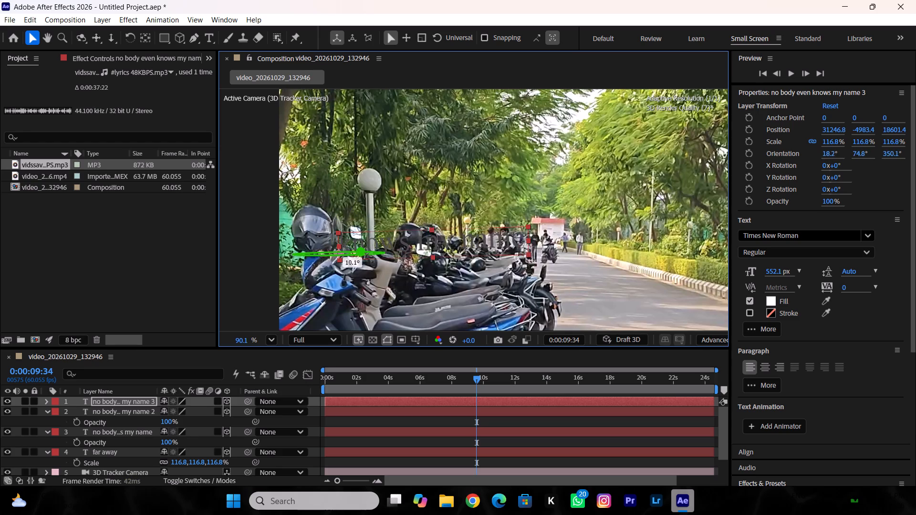
pyautogui.moveTo(366, 255); pyautogui.dragTo(398, 257)
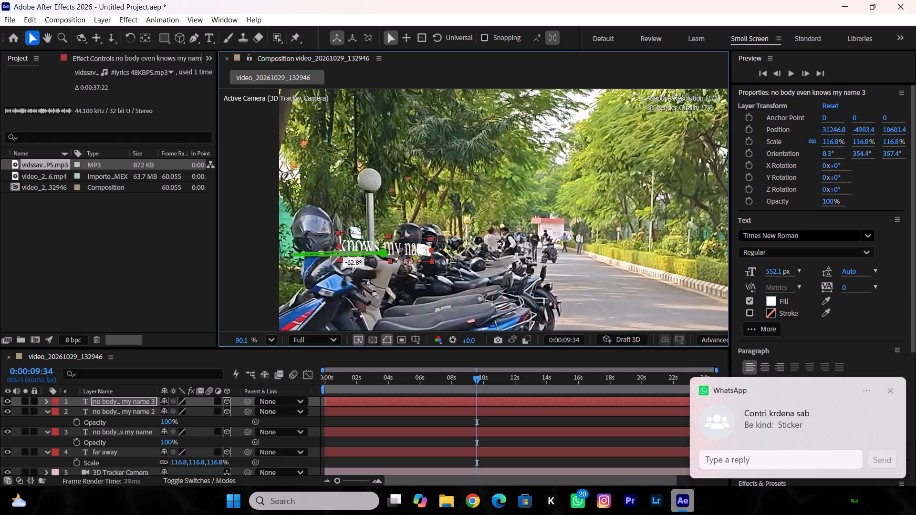
pyautogui.moveTo(398, 257); pyautogui.dragTo(391, 260)
pyautogui.click(358, 214)
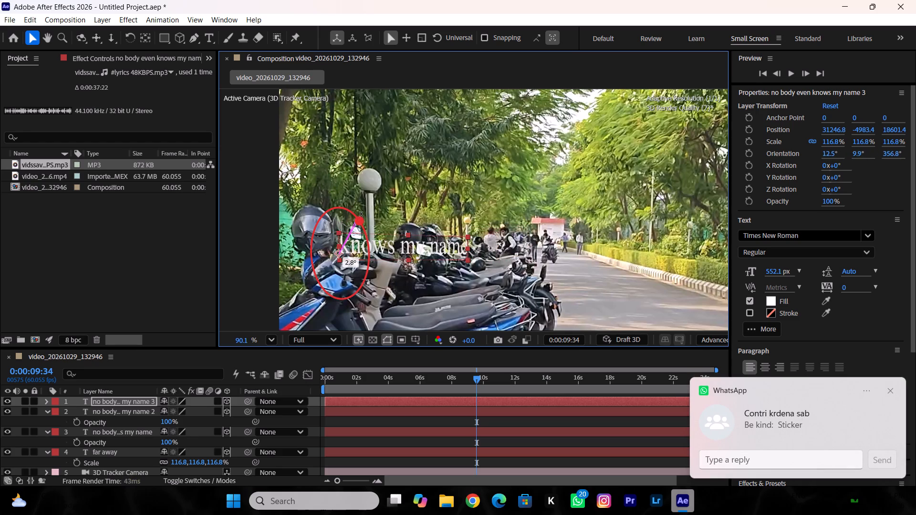
pyautogui.moveTo(339, 195); pyautogui.dragTo(352, 269)
pyautogui.scroll(5, 390, 309)
pyautogui.scroll(-13, 390, 309)
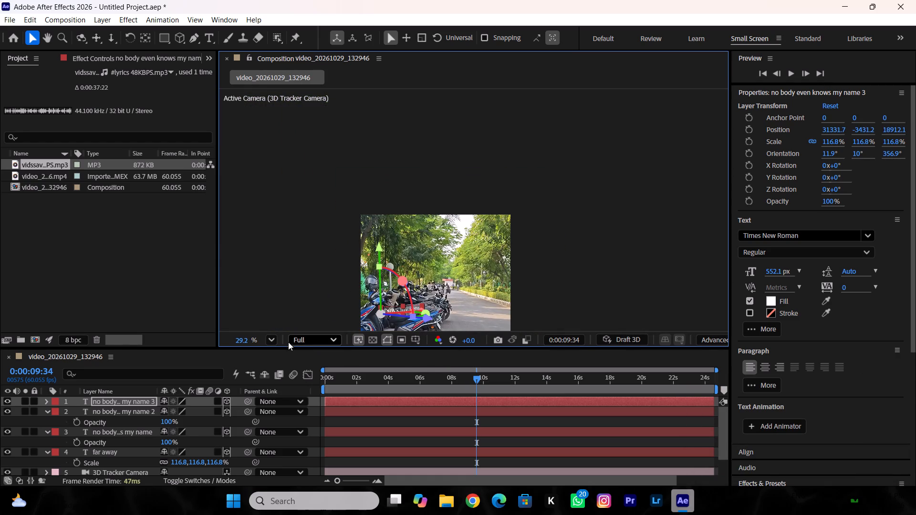
pyautogui.click(270, 338)
pyautogui.click(305, 101)
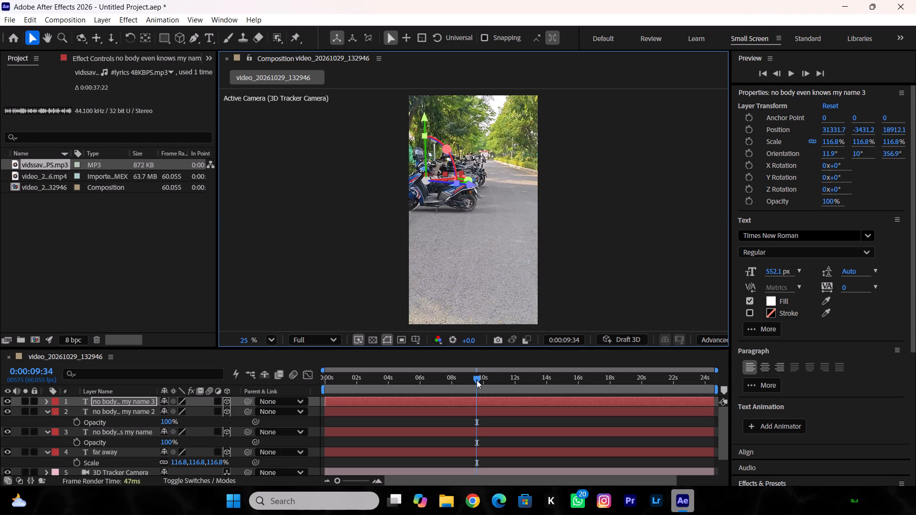
# At about 0:00:11:58, move the new text copy back over the painted roadside wall, to position about 23556, -5391, 30829.
pyautogui.moveTo(477, 380); pyautogui.dragTo(500, 392)
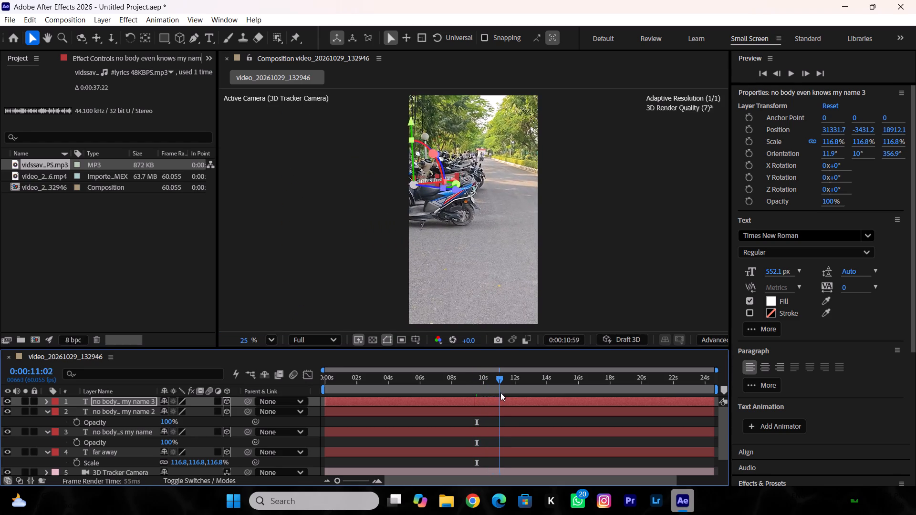
pyautogui.moveTo(500, 392); pyautogui.dragTo(513, 400)
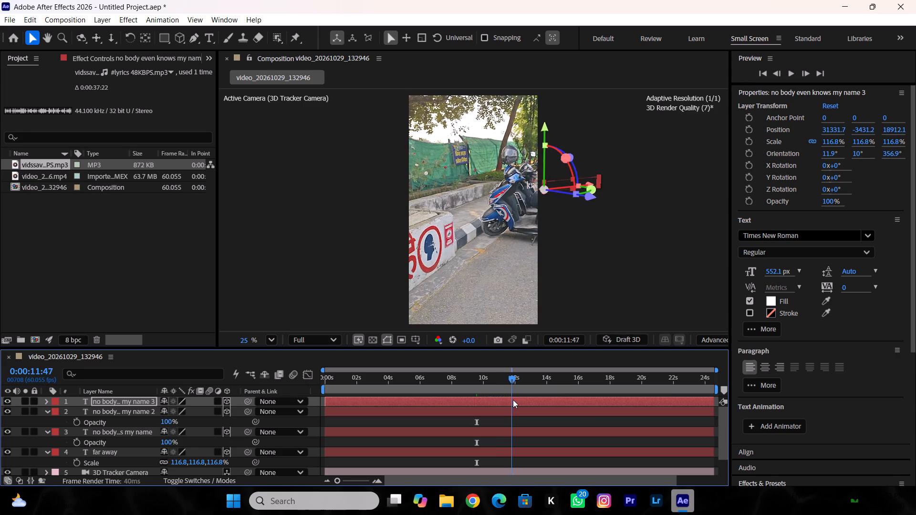
pyautogui.moveTo(513, 400); pyautogui.dragTo(515, 401)
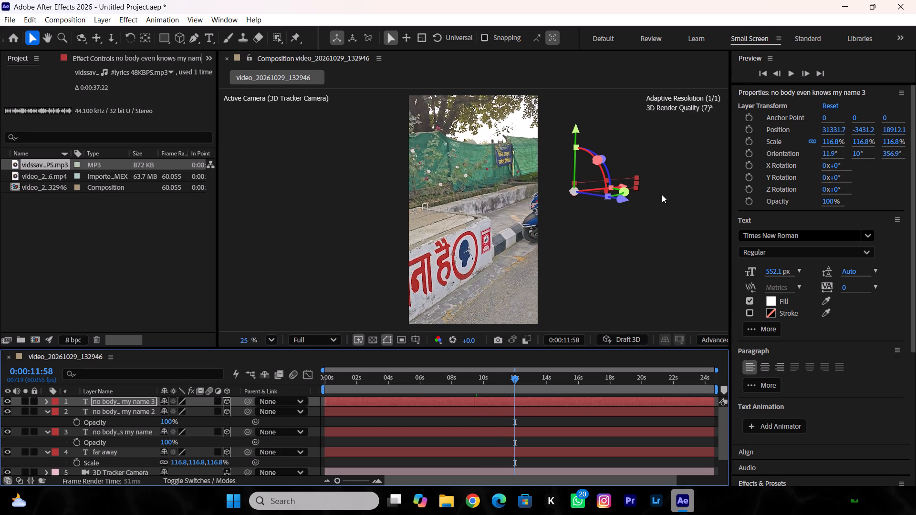
pyautogui.moveTo(620, 203); pyautogui.dragTo(511, 223)
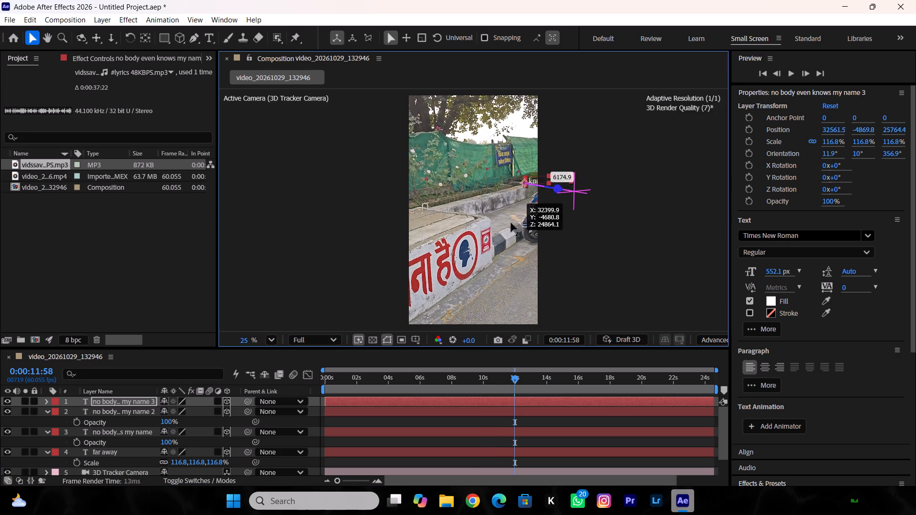
pyautogui.moveTo(511, 223); pyautogui.dragTo(502, 225)
pyautogui.moveTo(560, 174); pyautogui.dragTo(483, 218)
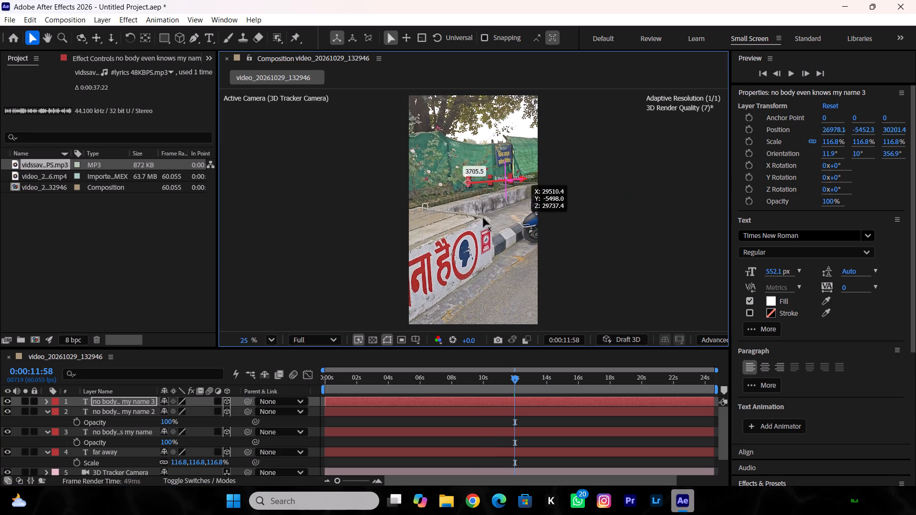
pyautogui.moveTo(483, 218); pyautogui.dragTo(465, 228)
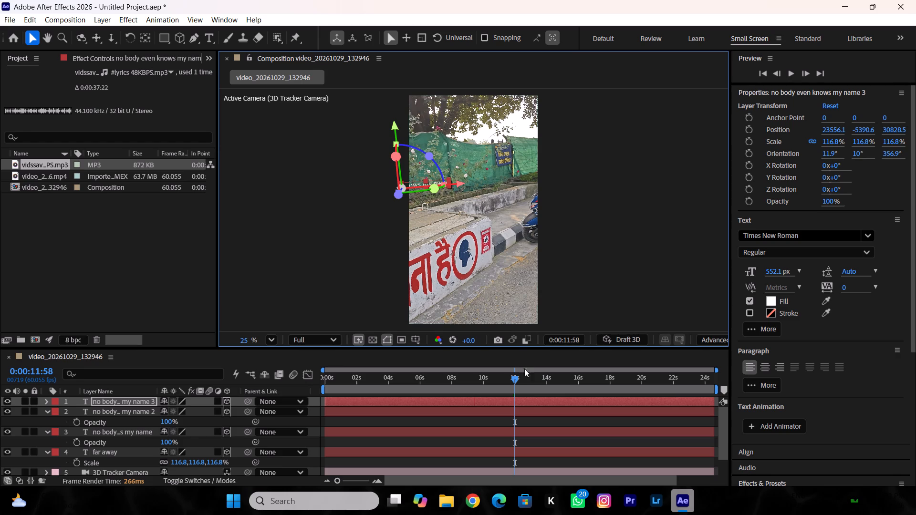
# At 0:00:12:37, lower and turn the text copy on the wall's top slab, at position about 18189, -1462, 30121 and orientation about 10°, 340°, 357°.
pyautogui.moveTo(510, 382); pyautogui.dragTo(495, 387)
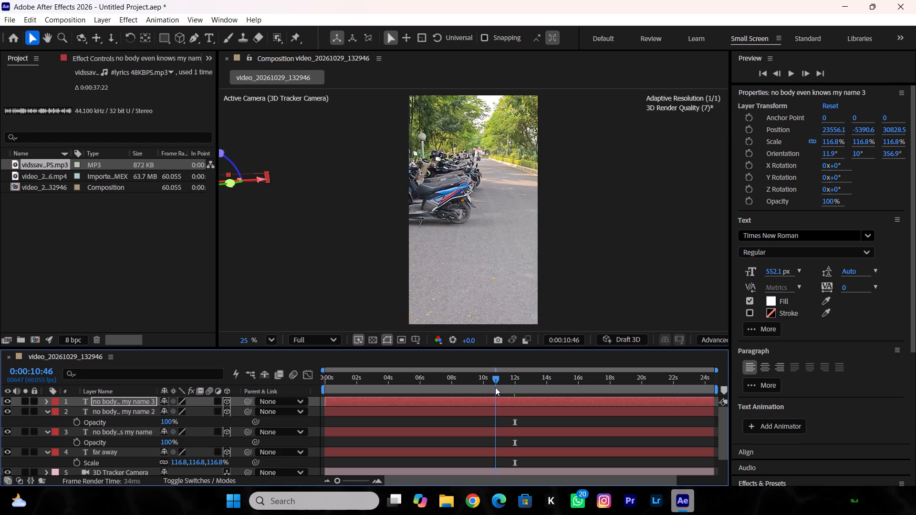
pyautogui.moveTo(495, 387); pyautogui.dragTo(523, 390)
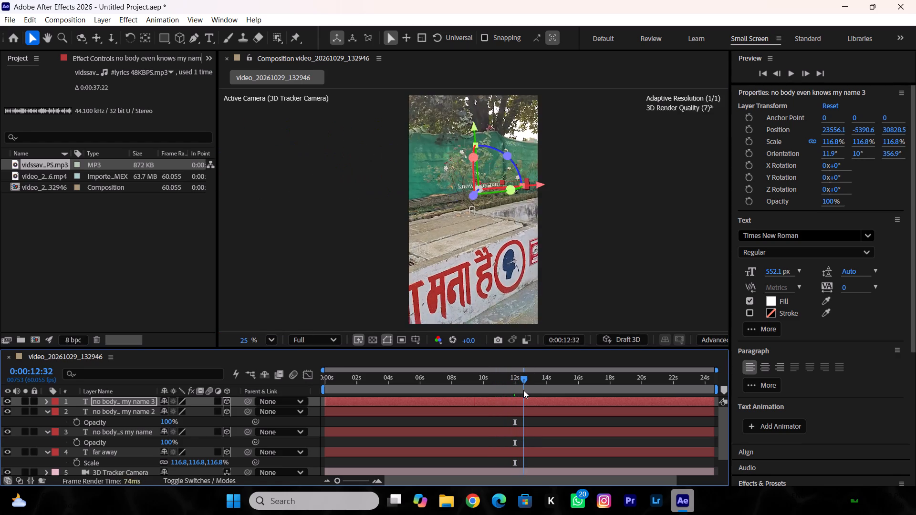
pyautogui.moveTo(523, 390); pyautogui.dragTo(525, 391)
pyautogui.moveTo(487, 197); pyautogui.dragTo(476, 238)
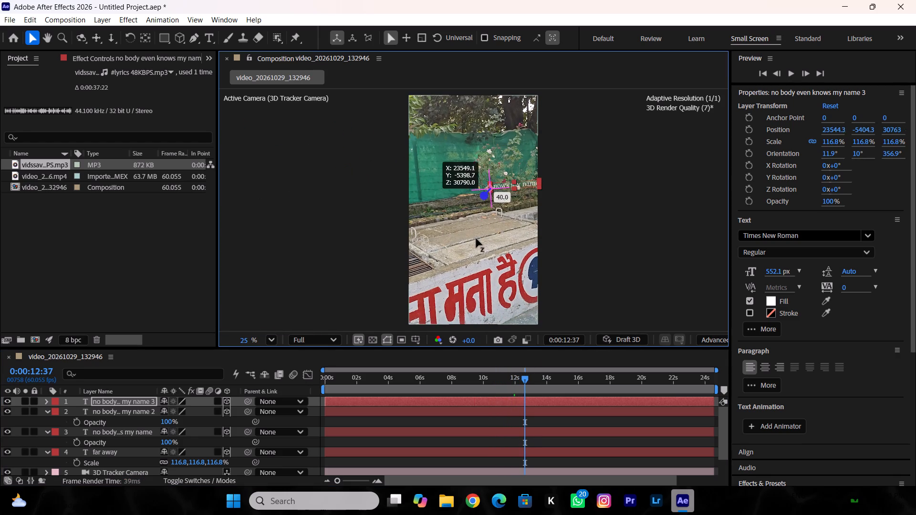
pyautogui.moveTo(476, 238); pyautogui.dragTo(401, 353)
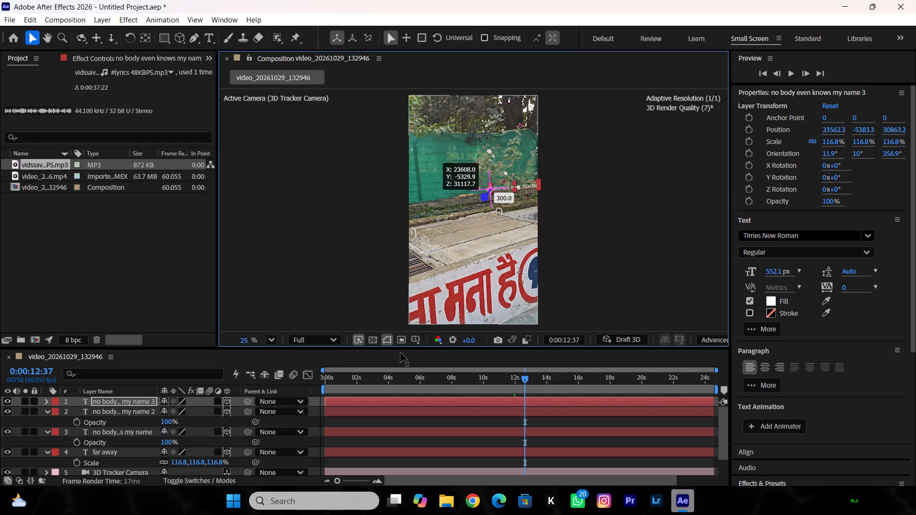
pyautogui.moveTo(401, 353); pyautogui.dragTo(174, 394)
pyautogui.moveTo(479, 117); pyautogui.dragTo(471, 173)
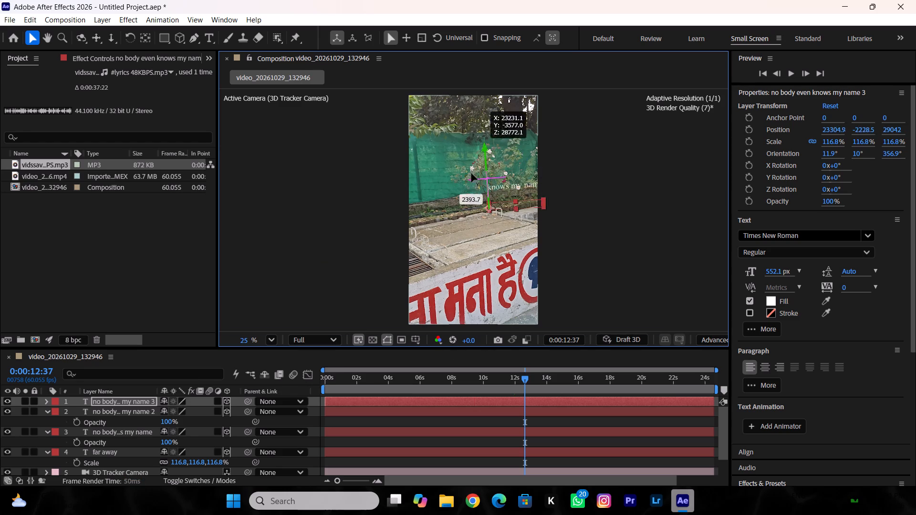
pyautogui.moveTo(471, 173); pyautogui.dragTo(463, 177)
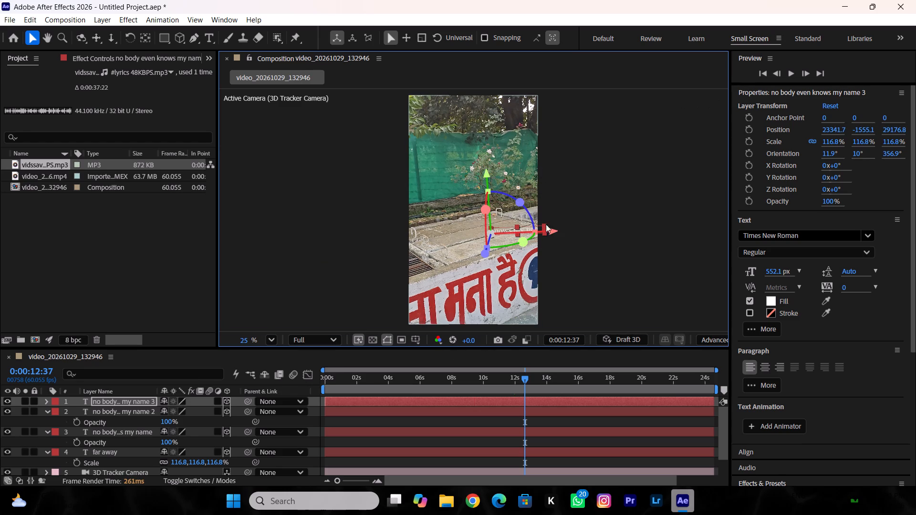
pyautogui.moveTo(557, 234); pyautogui.dragTo(491, 242)
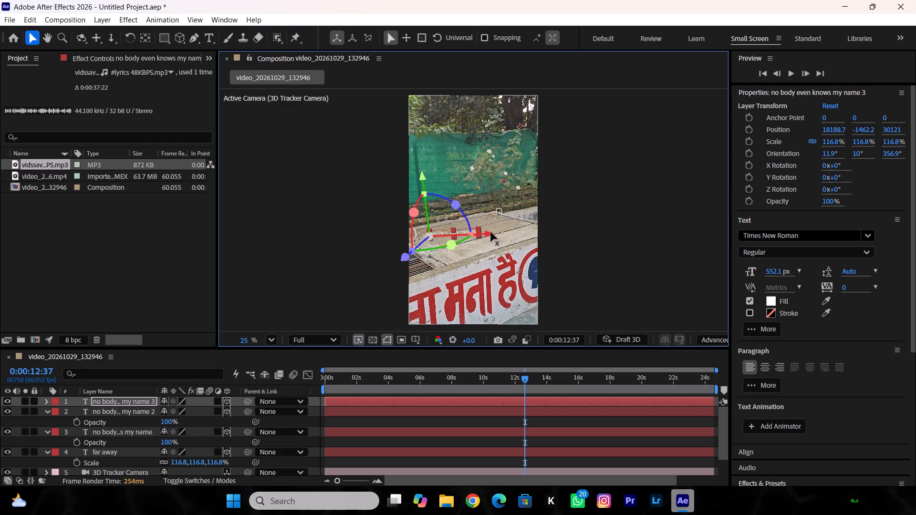
pyautogui.moveTo(444, 249); pyautogui.dragTo(472, 246)
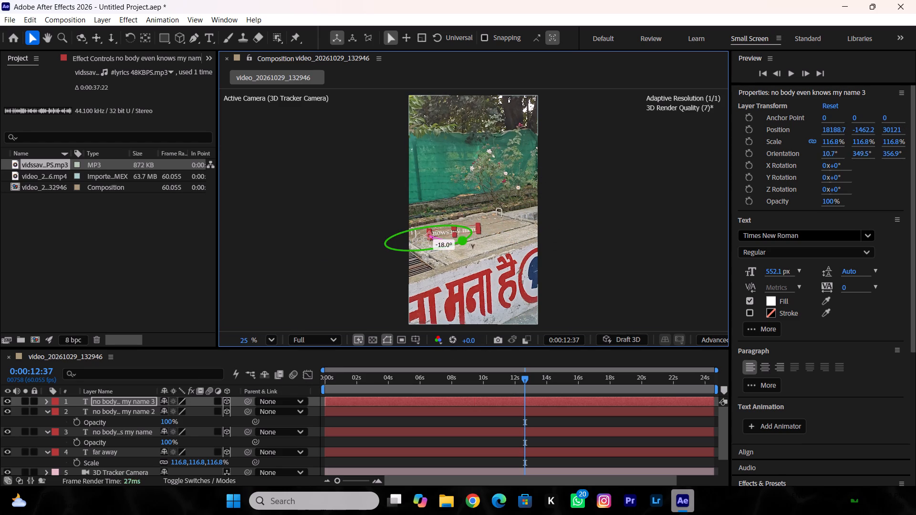
pyautogui.moveTo(472, 246); pyautogui.dragTo(481, 243)
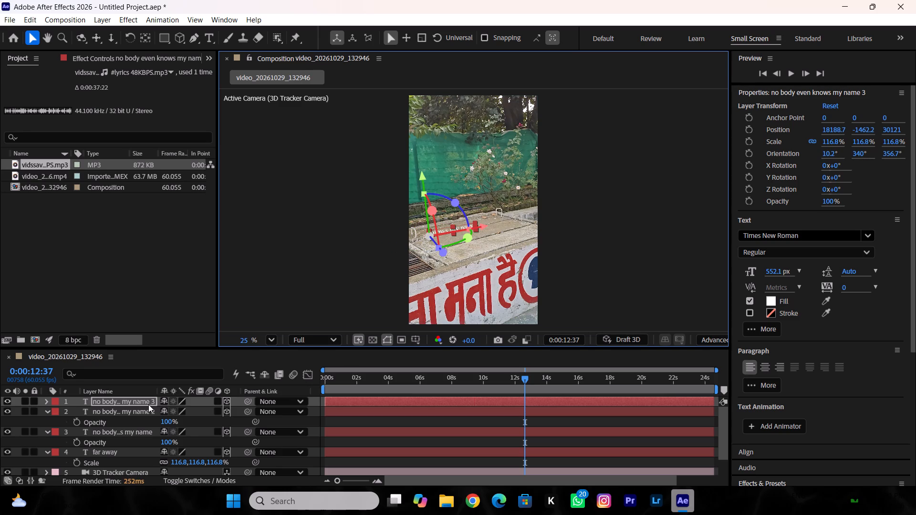
# Enlarge the text copy on the wall uniformly to about 288% scale.
pyautogui.press('s')
pyautogui.moveTo(178, 411); pyautogui.dragTo(223, 422)
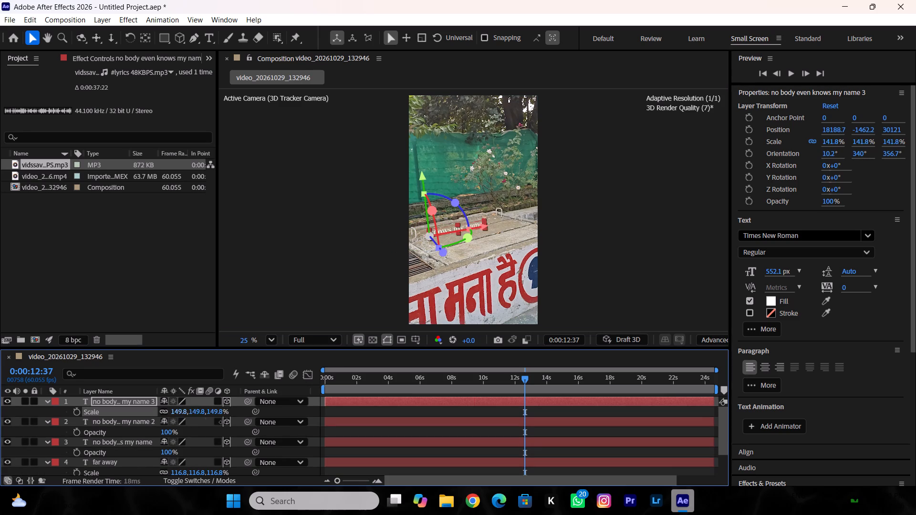
pyautogui.moveTo(223, 422); pyautogui.dragTo(304, 434)
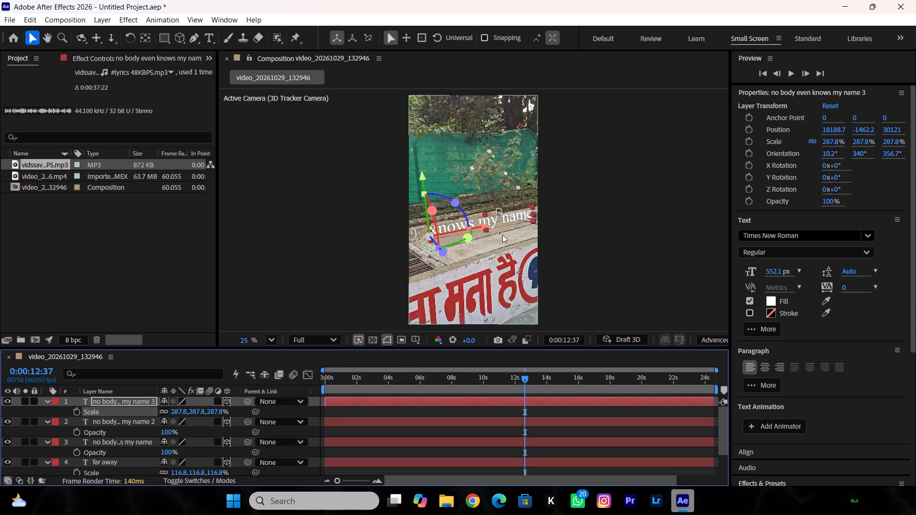
# Shift the enlarged text along the wall and in depth to position about 15114, -737, 30377.
pyautogui.moveTo(486, 227); pyautogui.dragTo(442, 249)
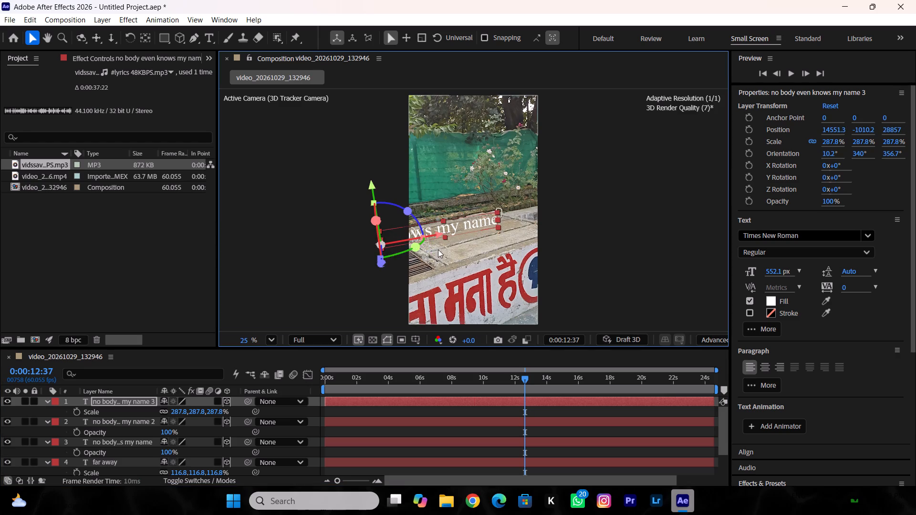
pyautogui.moveTo(383, 265); pyautogui.dragTo(398, 280)
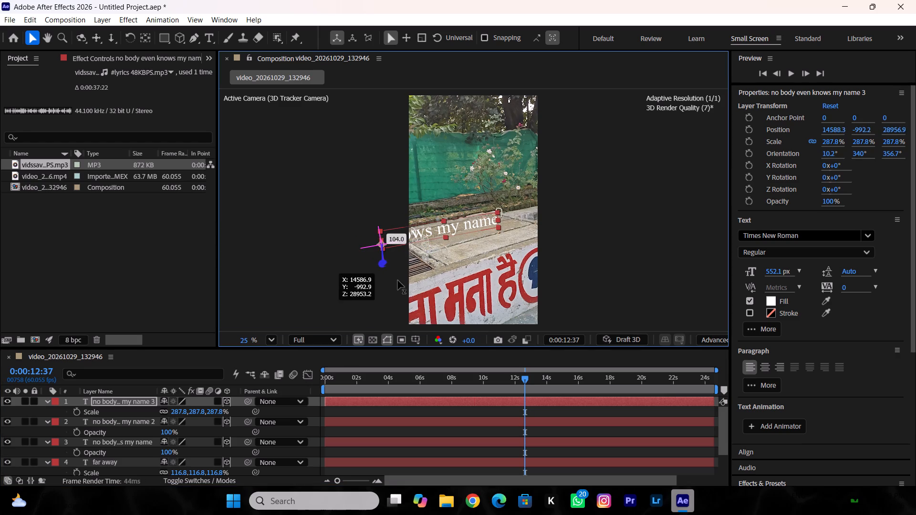
pyautogui.moveTo(398, 280); pyautogui.dragTo(915, 514)
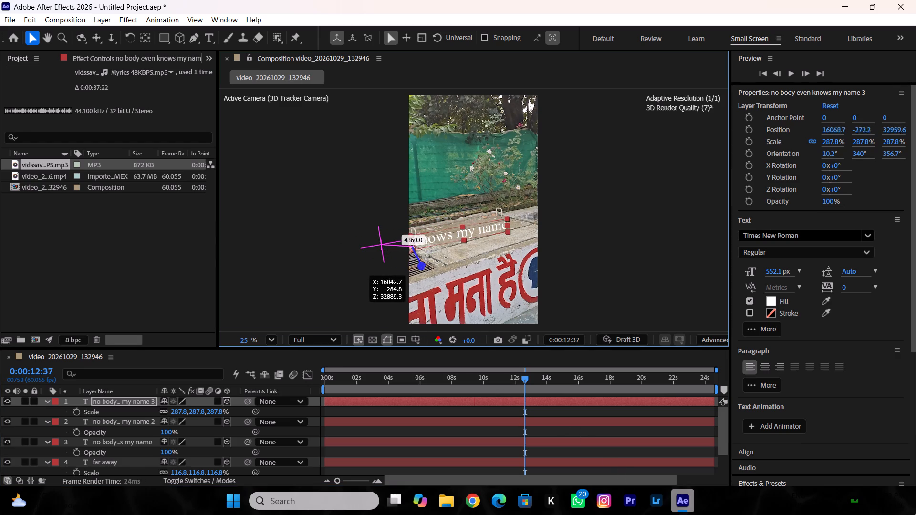
pyautogui.moveTo(915, 514); pyautogui.dragTo(579, 65)
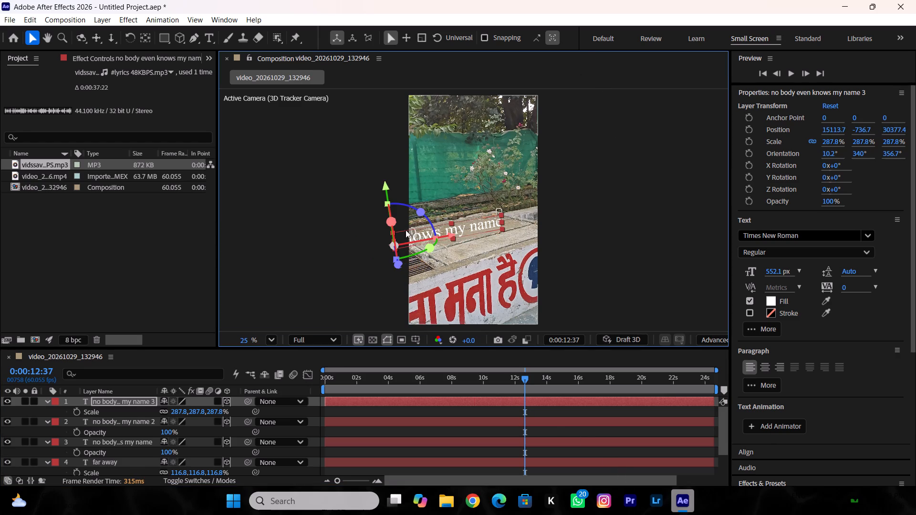
# Enlarge the text on the wall uniformly to about 371% scale.
pyautogui.moveTo(182, 413); pyautogui.dragTo(242, 421)
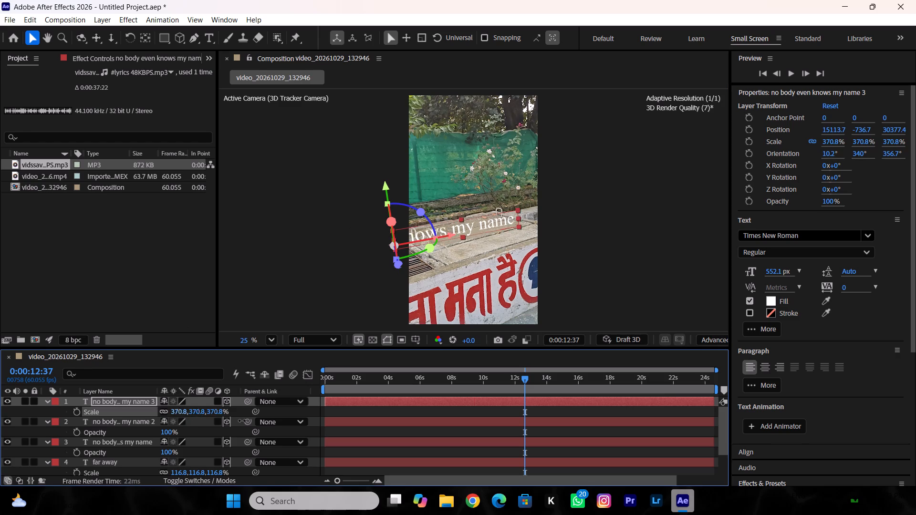
# Reduce the enlarged text copy on the wall uniformly to about 356% scale.
pyautogui.moveTo(242, 421); pyautogui.dragTo(232, 422)
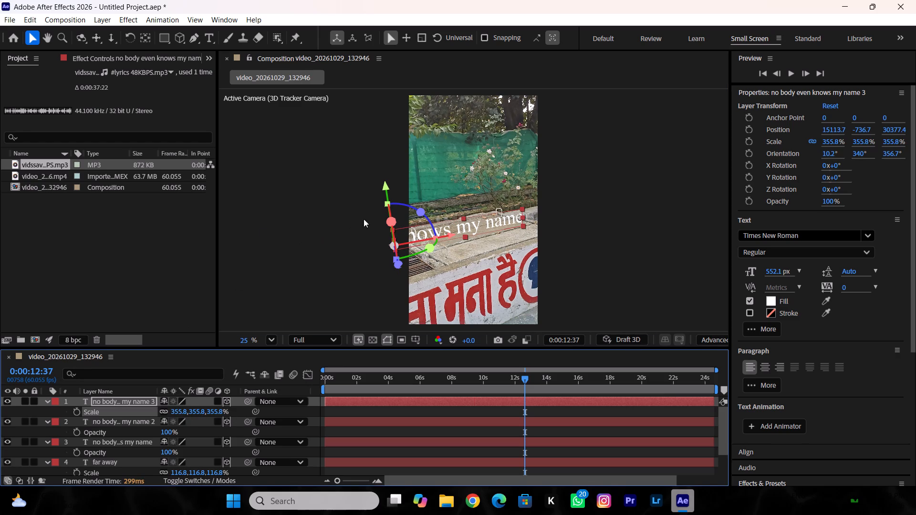
# Tilt and turn the text copy to lie along the wall's top slab, at orientation about 294°, 358°, 331°.
pyautogui.moveTo(387, 206); pyautogui.dragTo(381, 198)
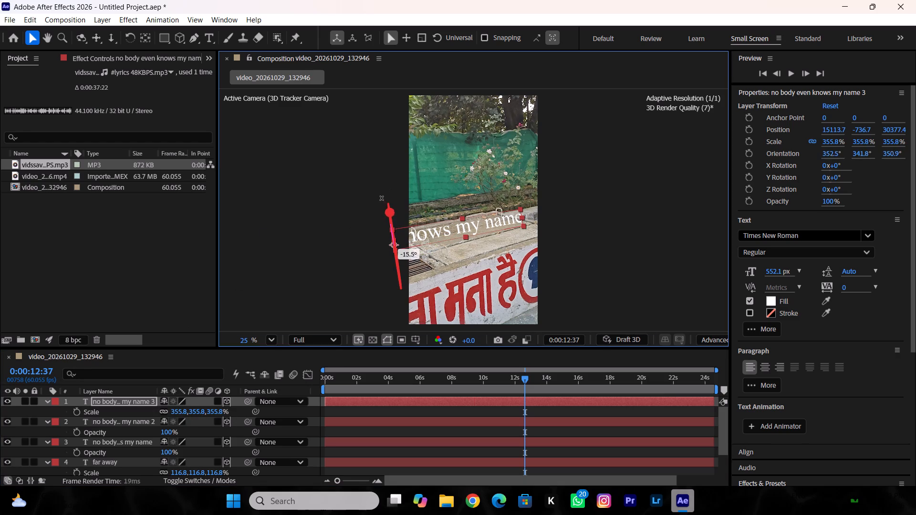
pyautogui.moveTo(381, 198); pyautogui.dragTo(363, 176)
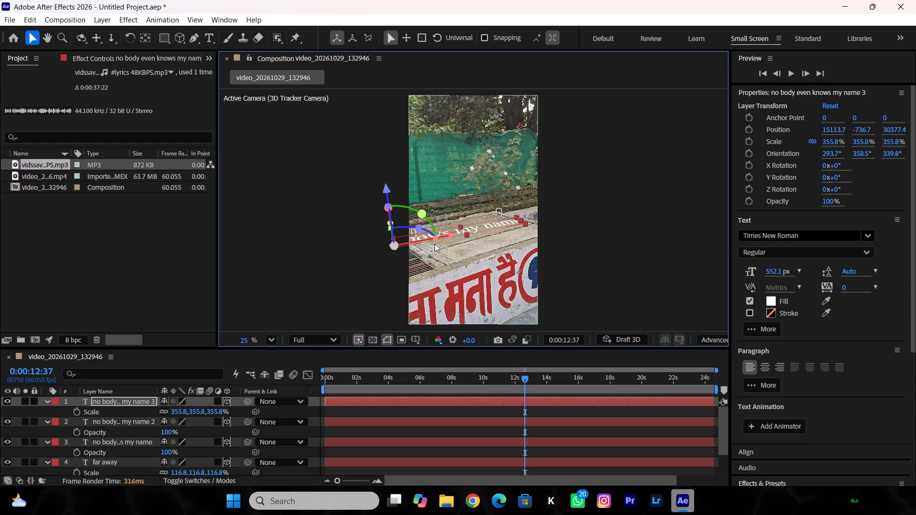
pyautogui.moveTo(426, 228); pyautogui.dragTo(419, 228)
# Preview the composition from 0:00:00:00 to check the tracked lyric text against the footage.
pyautogui.moveTo(525, 383); pyautogui.dragTo(503, 387)
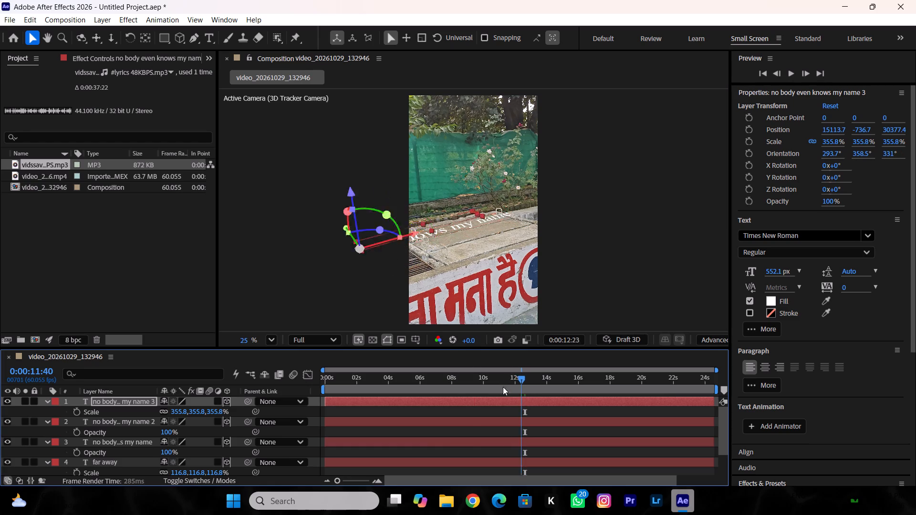
pyautogui.moveTo(503, 387); pyautogui.dragTo(298, 418)
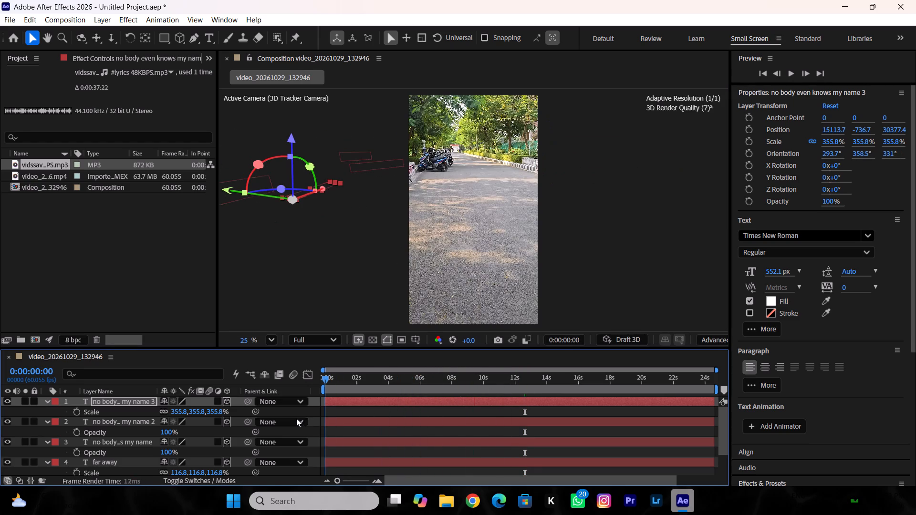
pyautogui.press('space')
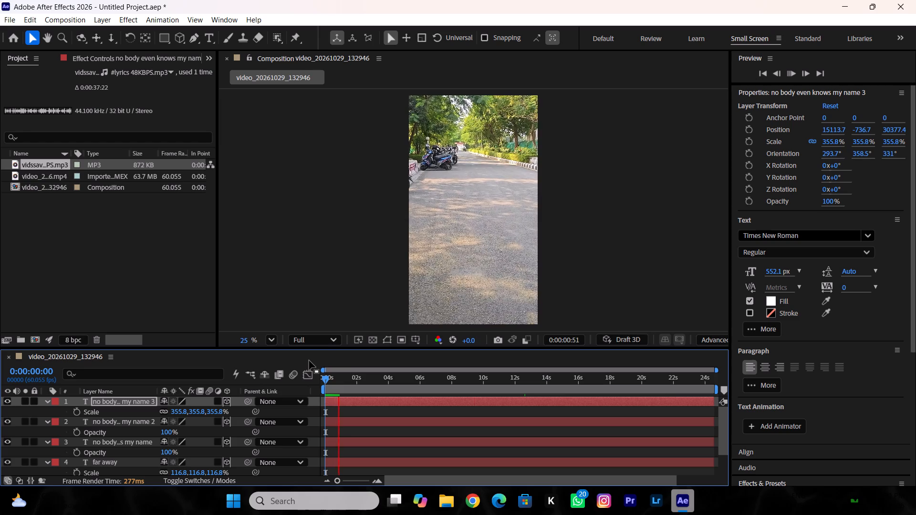
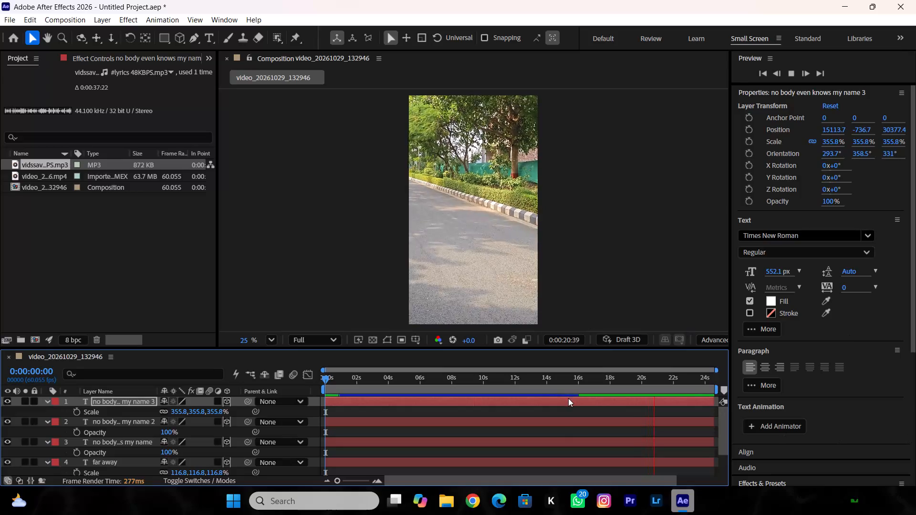
# Play back the composition from about 0:00:04:19 to review the placed lyric texts against the song.
pyautogui.moveTo(613, 380); pyautogui.dragTo(568, 384)
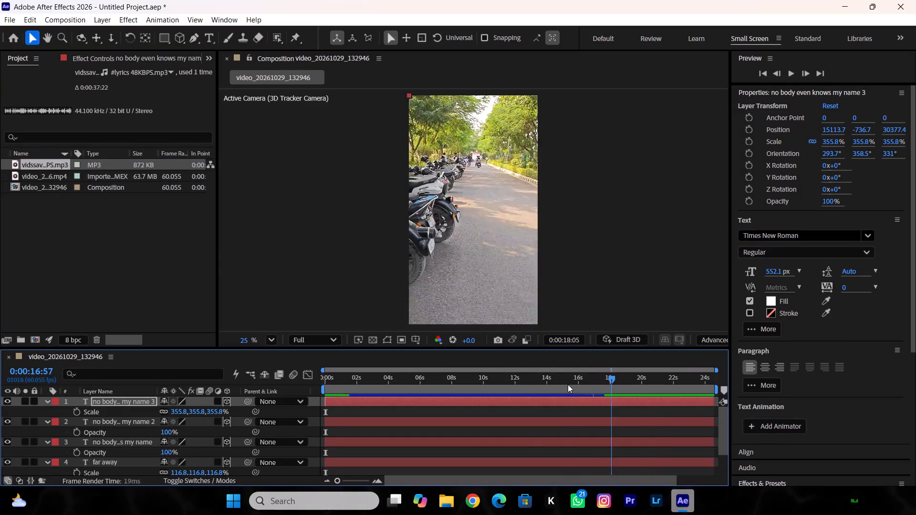
pyautogui.moveTo(568, 384); pyautogui.dragTo(394, 404)
pyautogui.press('space')
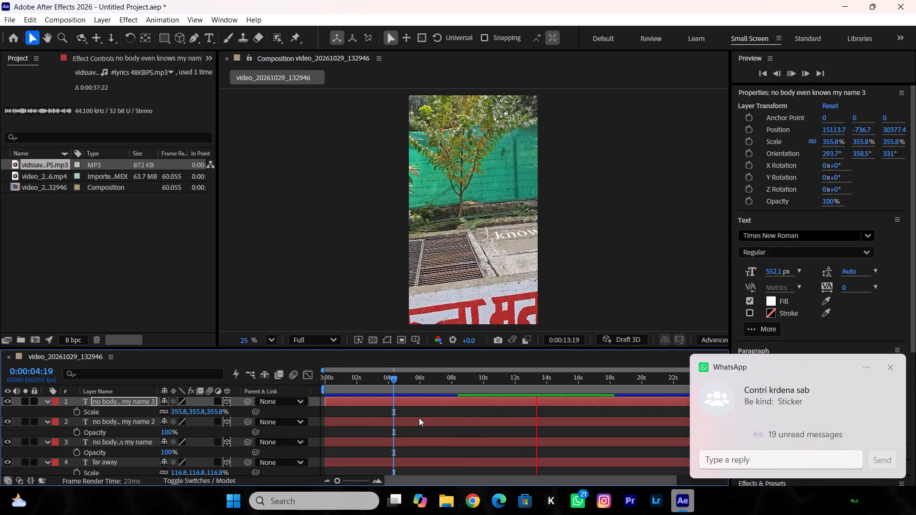
pyautogui.press('space')
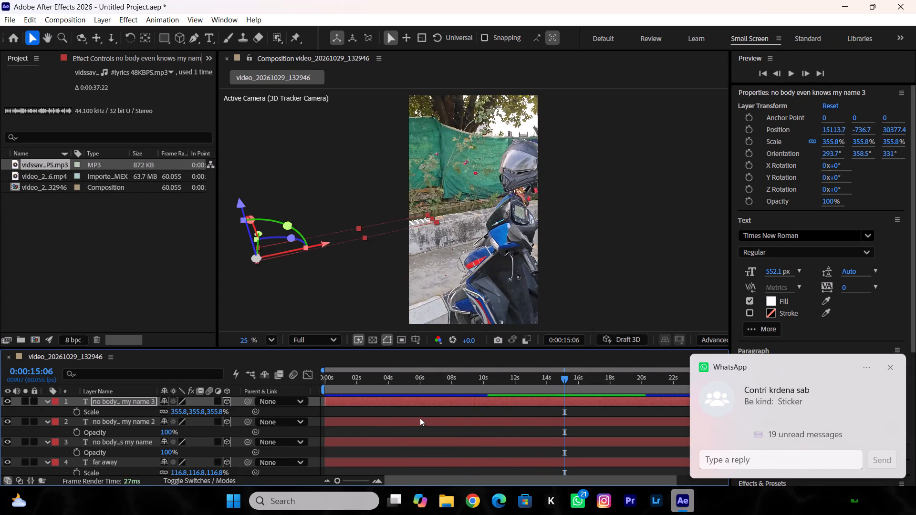
# Save the project under the name tracking in the Desktop folder tracking video.
pyautogui.click(12, 20)
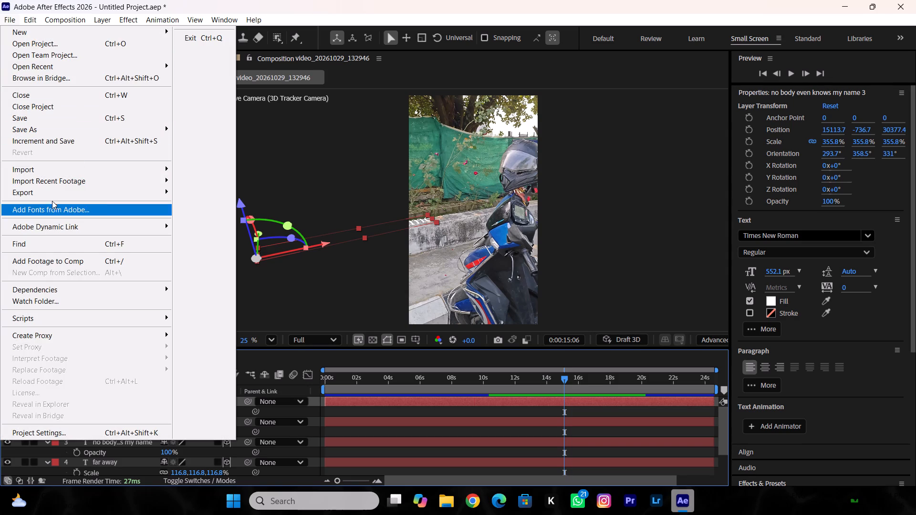
pyautogui.click(40, 132)
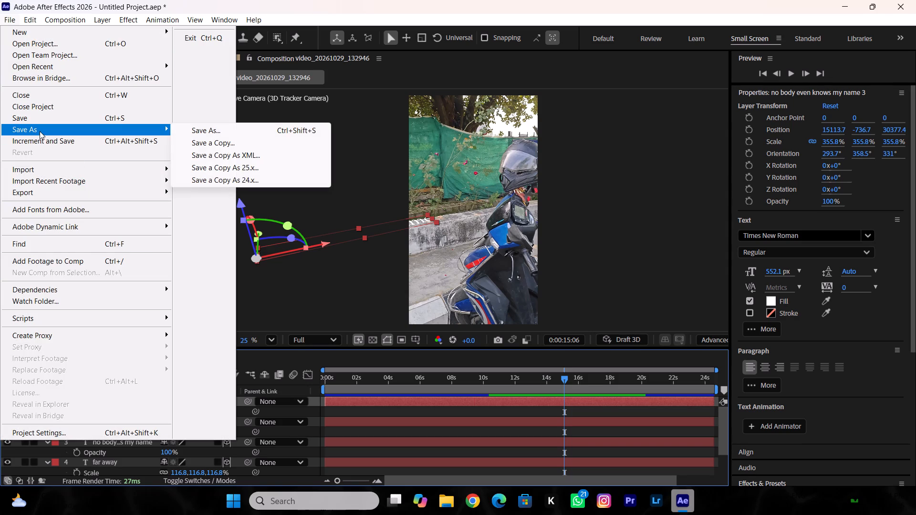
pyautogui.click(188, 127)
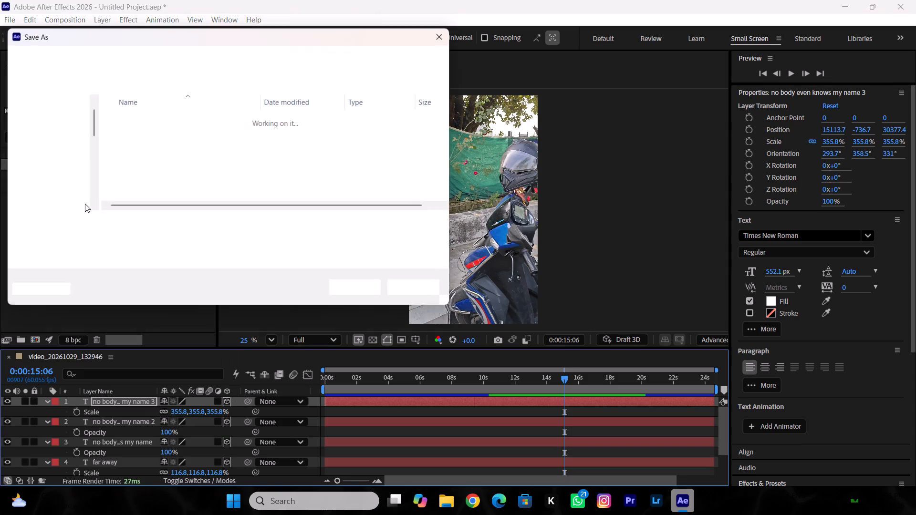
pyautogui.click(54, 144)
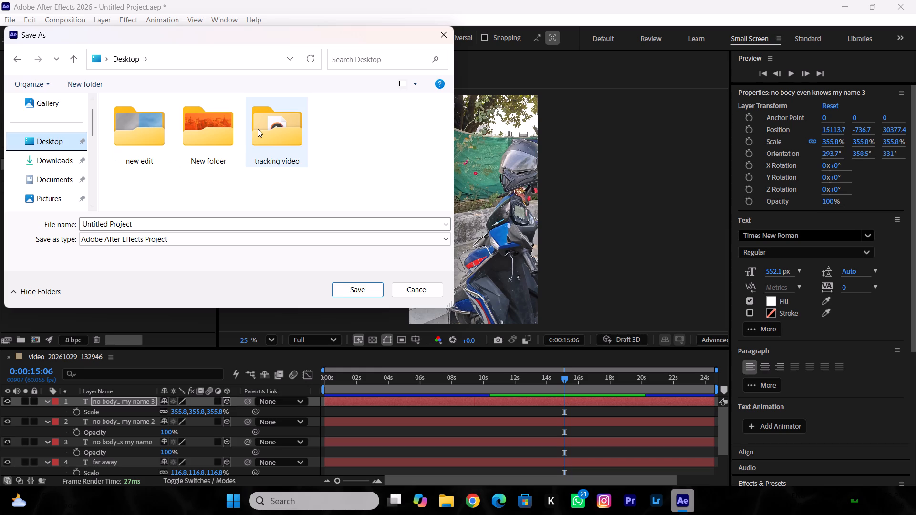
pyautogui.doubleClick(260, 130)
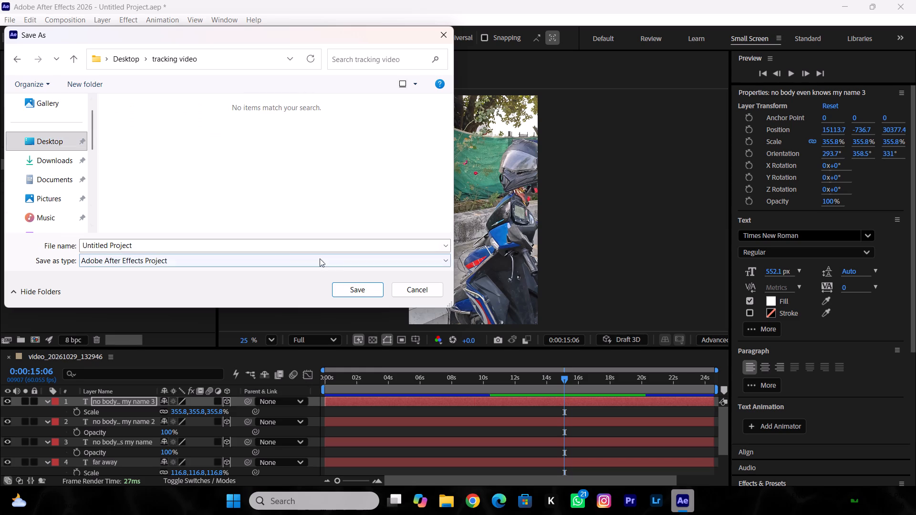
pyautogui.moveTo(281, 250); pyautogui.dragTo(127, 250)
pyautogui.write('tracking')
pyautogui.press('Return')
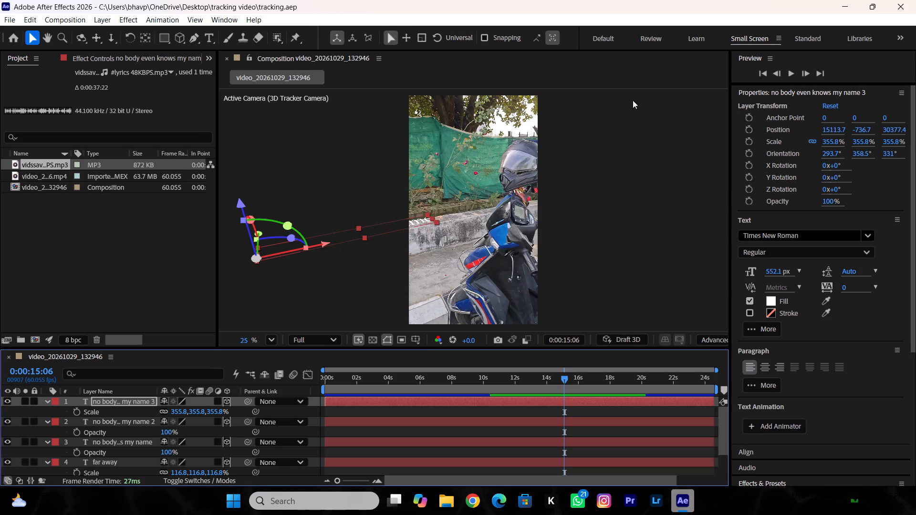
# Close After Effects and the Chrome, File Explorer and Edge windows left open behind it.
pyautogui.click(915, 0)
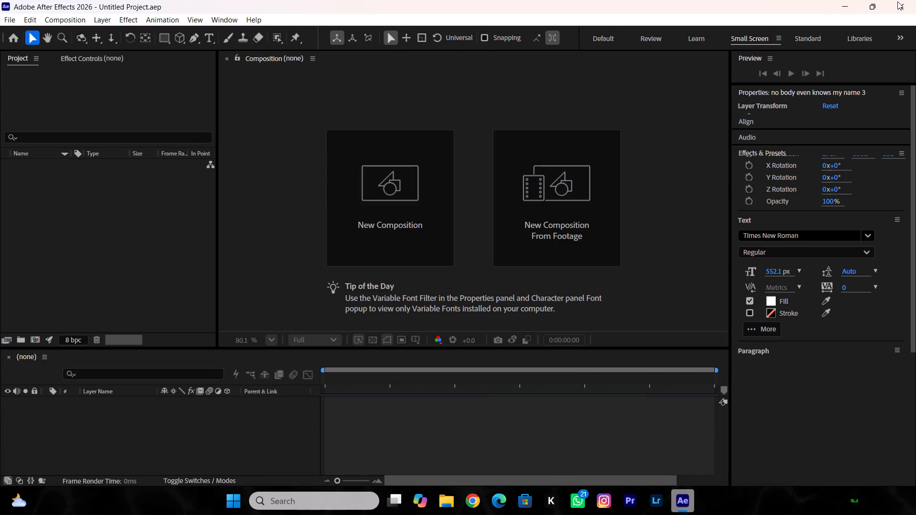
pyautogui.click(915, 0)
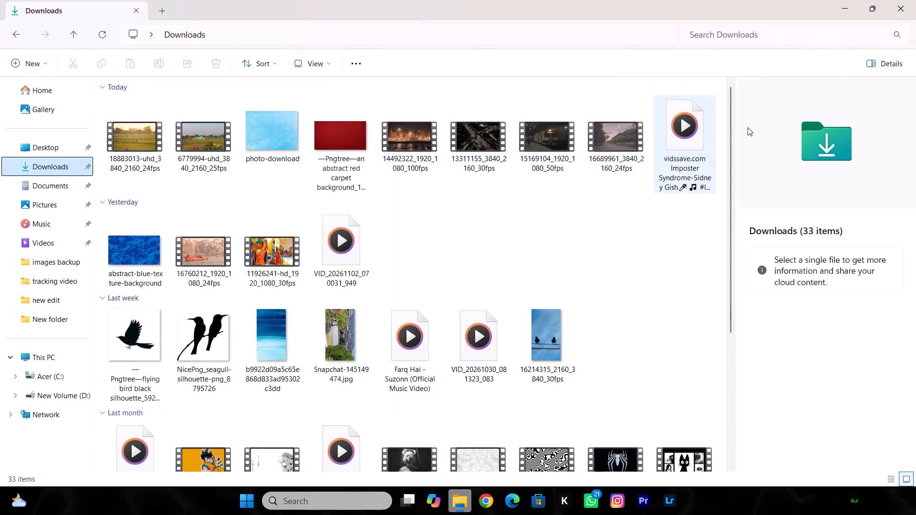
pyautogui.click(915, 0)
pyautogui.click(915, 0)
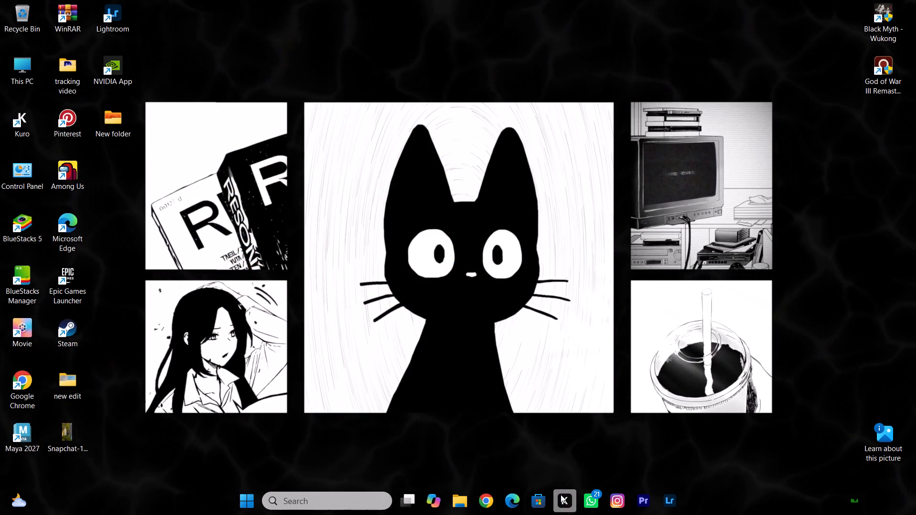
# Switch to the Kuro app.
pyautogui.click(564, 498)
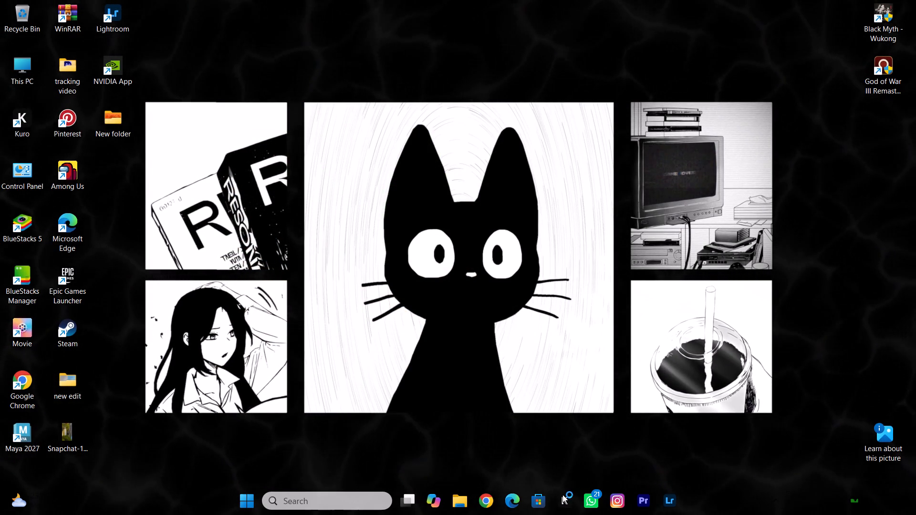